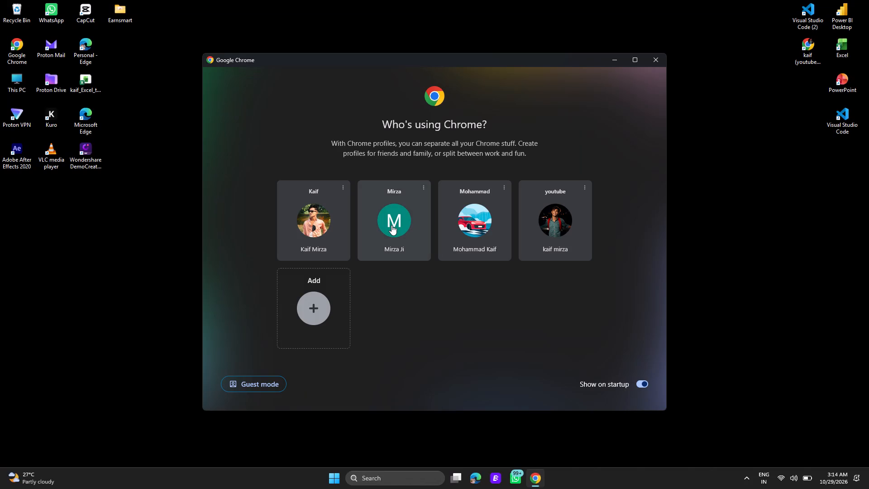
Open the first browser profile and bring up the PAXGUSD futures trading page on Delta Exchange.
click(323, 219)
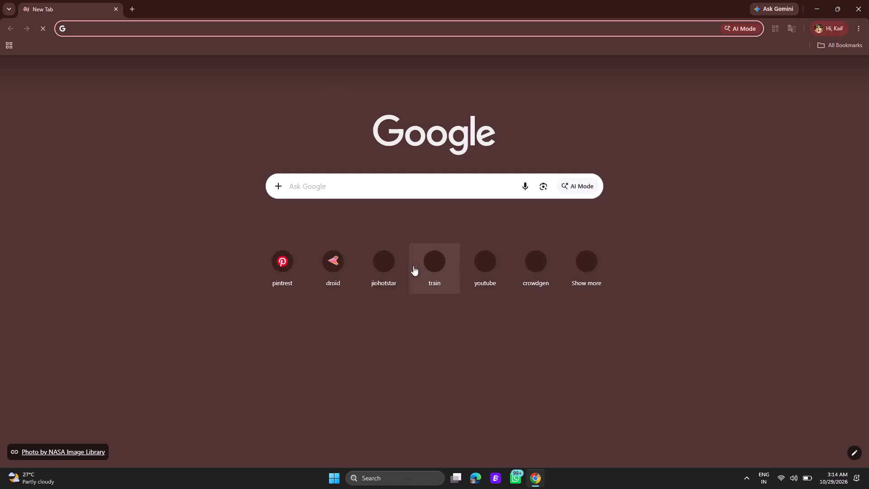
click(574, 278)
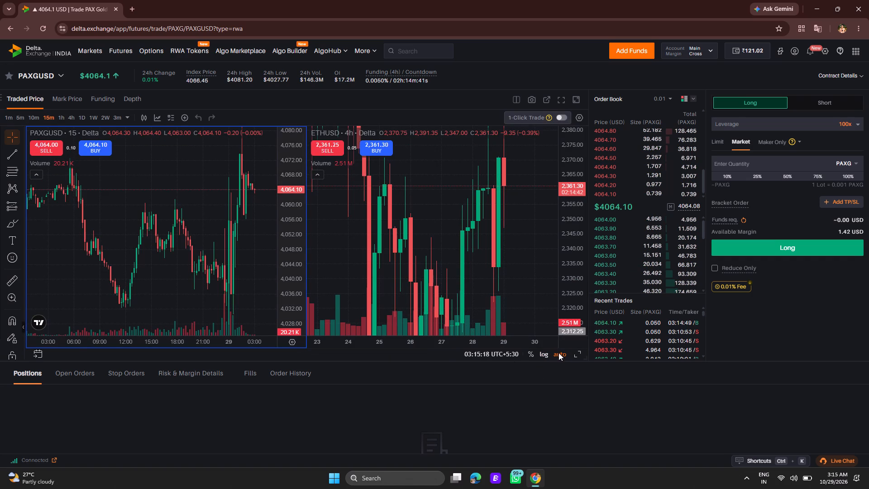
Maximize the PAXGUSD chart so it fills the split chart area alone.
click(575, 352)
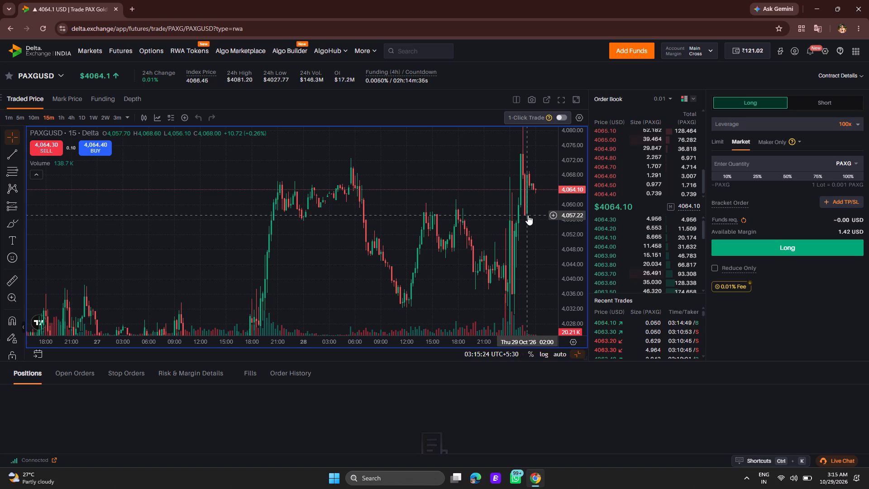
Examine the most recent PAXGUSD candles and price swings on the 15-minute chart.
scroll(503, 240, up, 2)
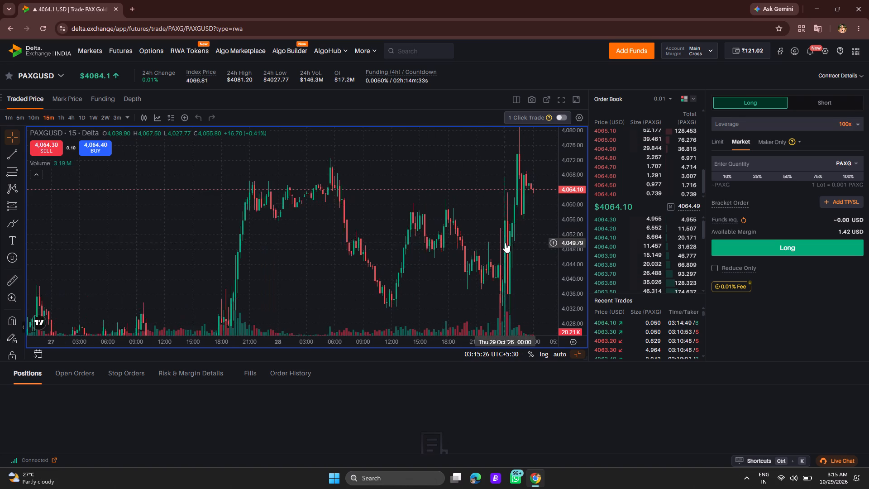
scroll(508, 249, up, 11)
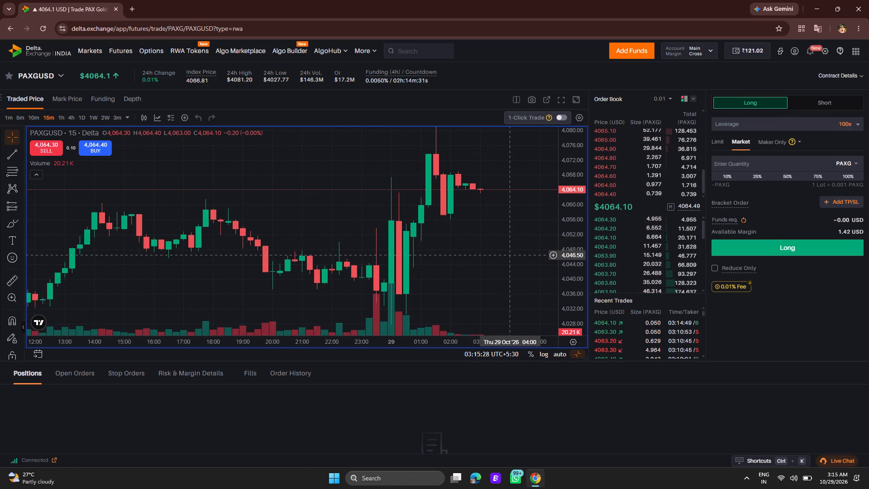
scroll(509, 255, up, 1)
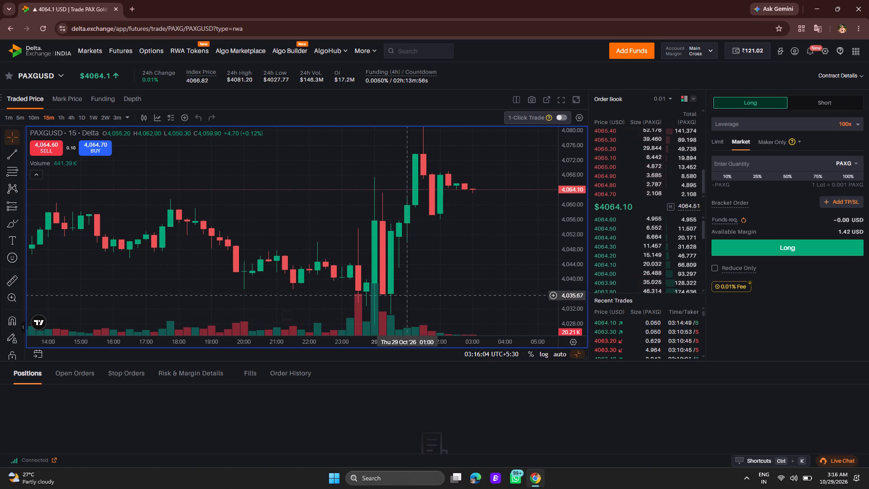
scroll(410, 295, down, 1)
scroll(410, 295, up, 3)
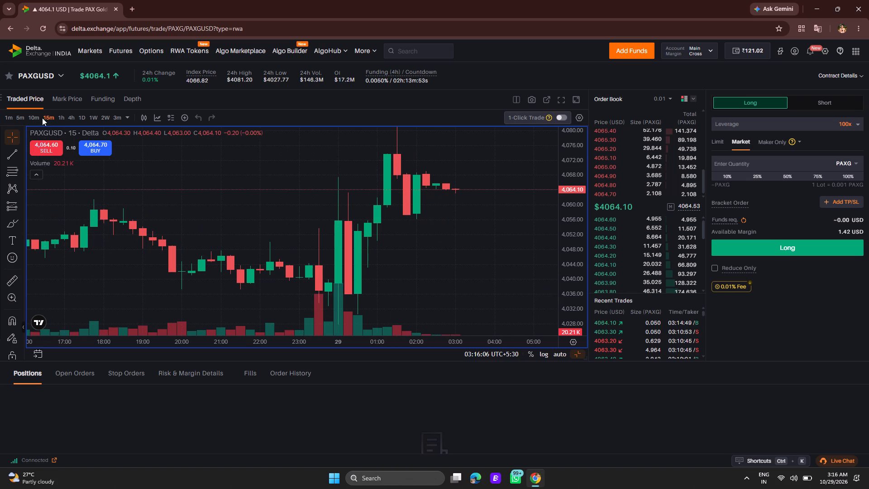
Compare the PAXGUSD 4-hour timeframe with the recent candles on the 15-minute timeframe.
click(72, 116)
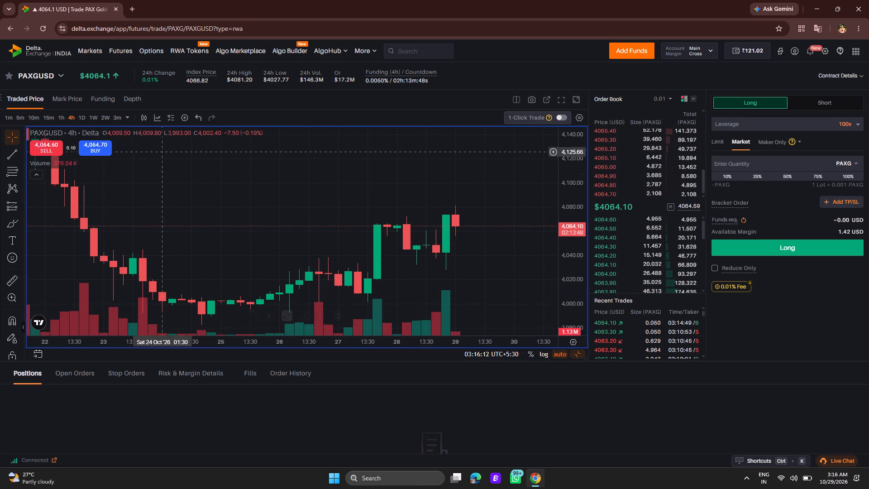
click(45, 119)
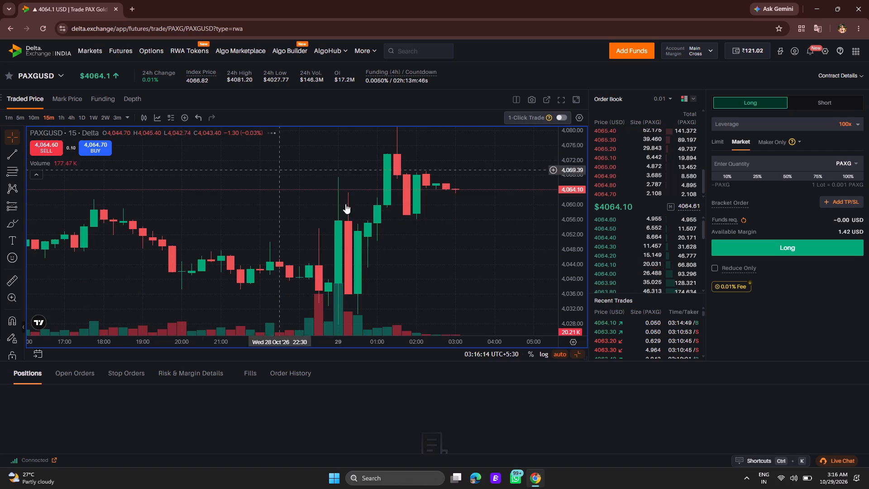
scroll(390, 278, up, 1)
scroll(390, 278, down, 1)
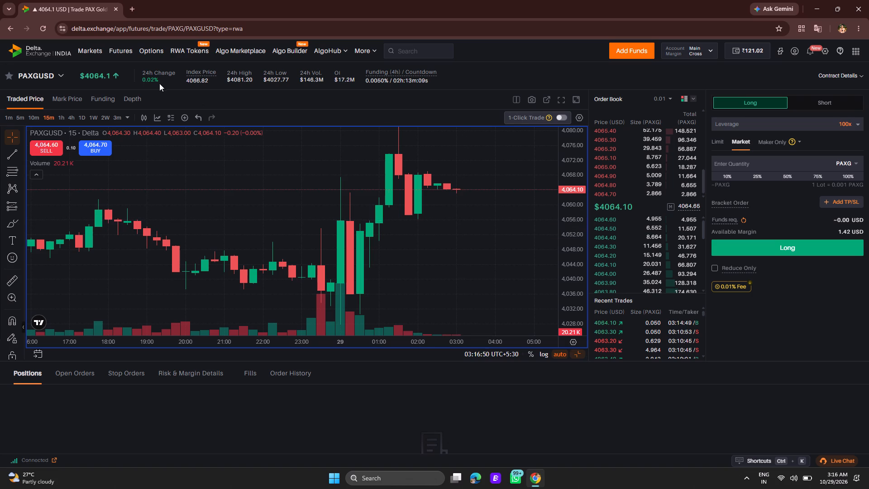
Switch the PAXGUSD chart to the 4-hour timeframe and review the price trend over the past month.
click(73, 118)
scroll(427, 199, down, 3)
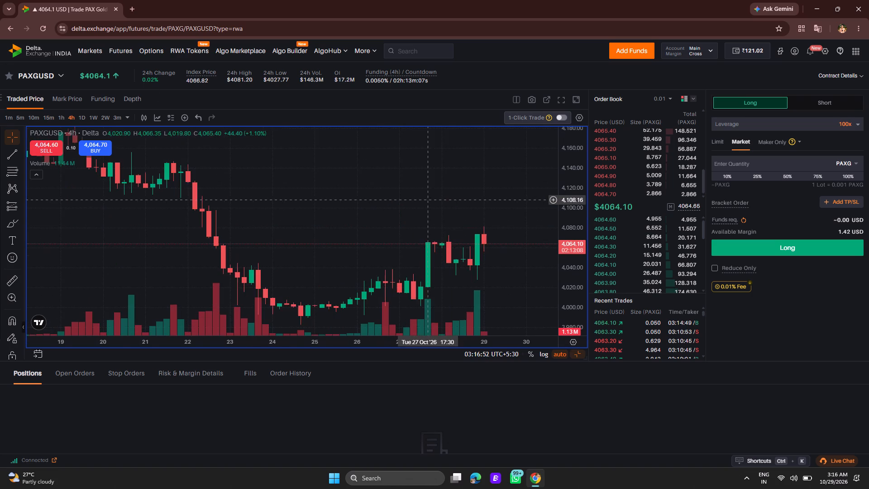
scroll(434, 209, down, 10)
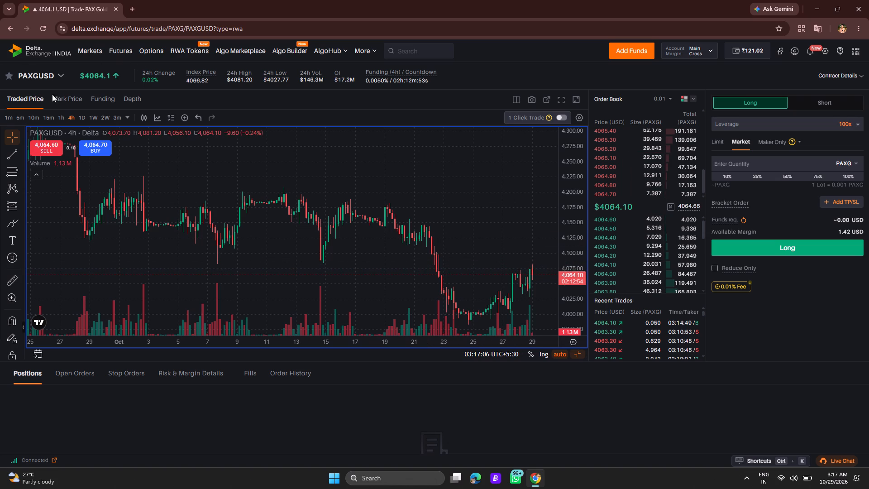
Switch the PAXGUSD chart to 15 minutes and examine price action over the last few days.
click(44, 120)
scroll(484, 246, down, 4)
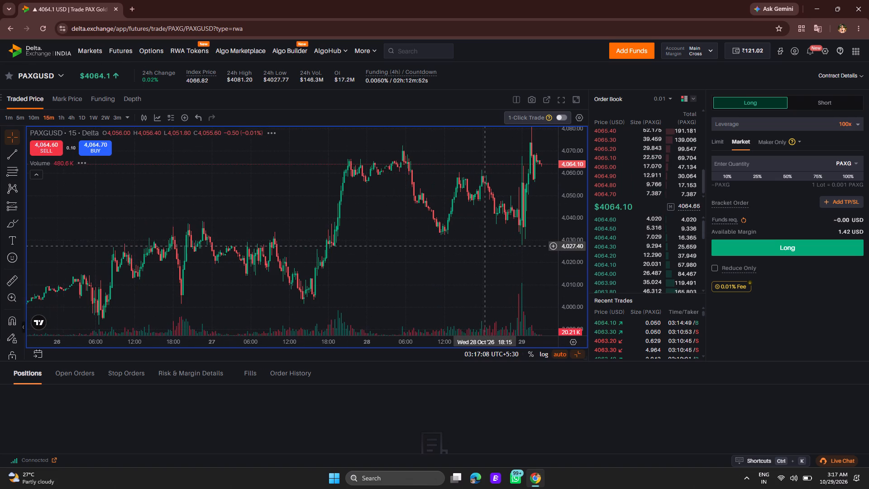
scroll(486, 239, up, 2)
scroll(486, 239, down, 6)
scroll(486, 239, up, 2)
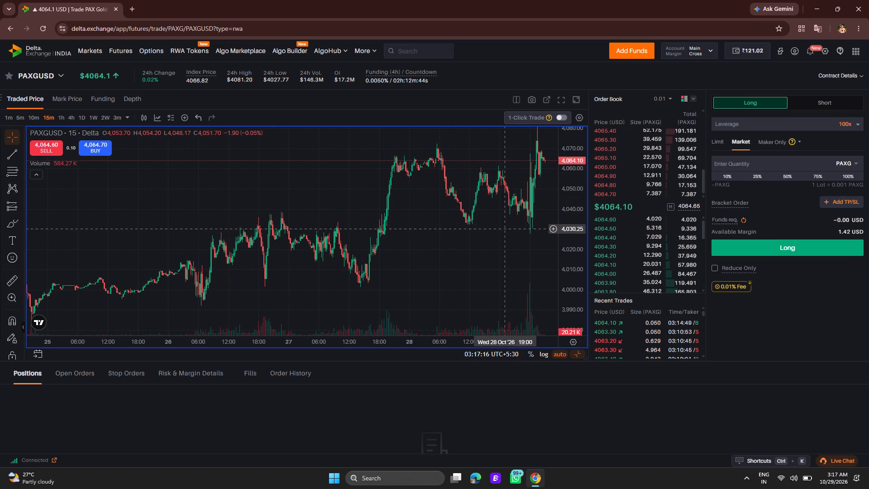
scroll(504, 234, up, 13)
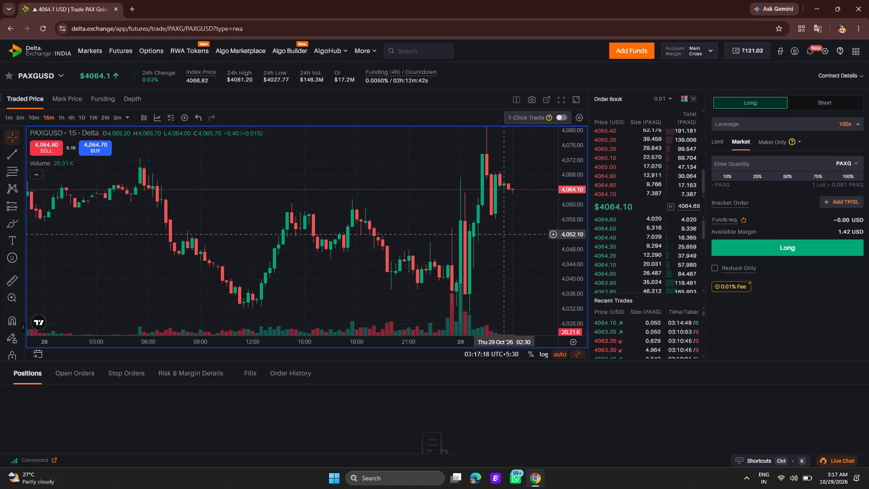
scroll(504, 234, down, 4)
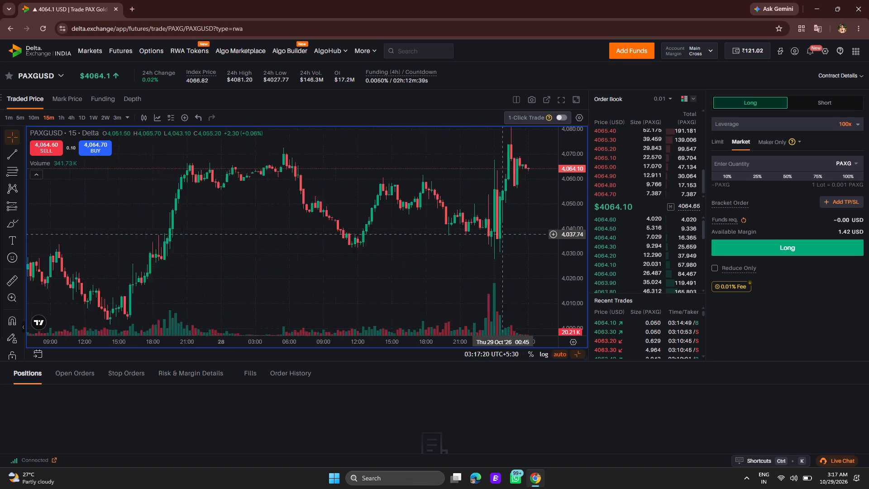
scroll(504, 234, down, 3)
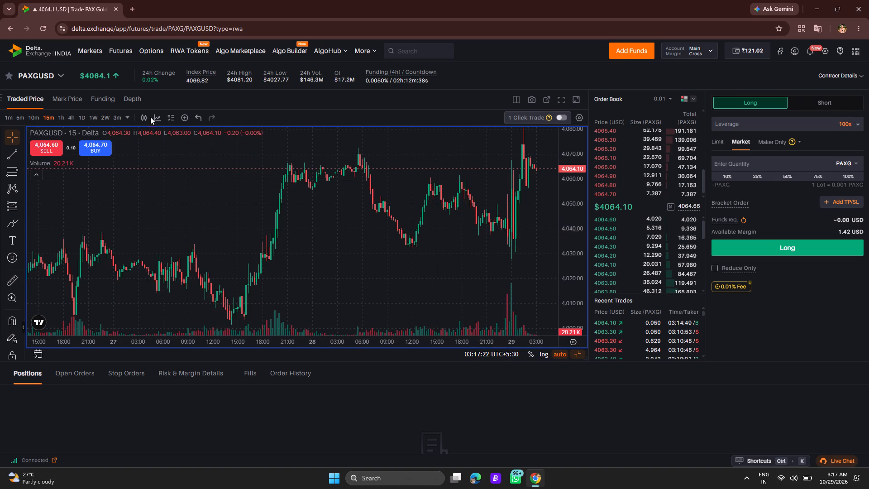
Switch the PAXGUSD chart to 4 hours and study the trend from late August through the latest candles.
click(74, 117)
scroll(584, 287, down, 1)
scroll(521, 283, down, 5)
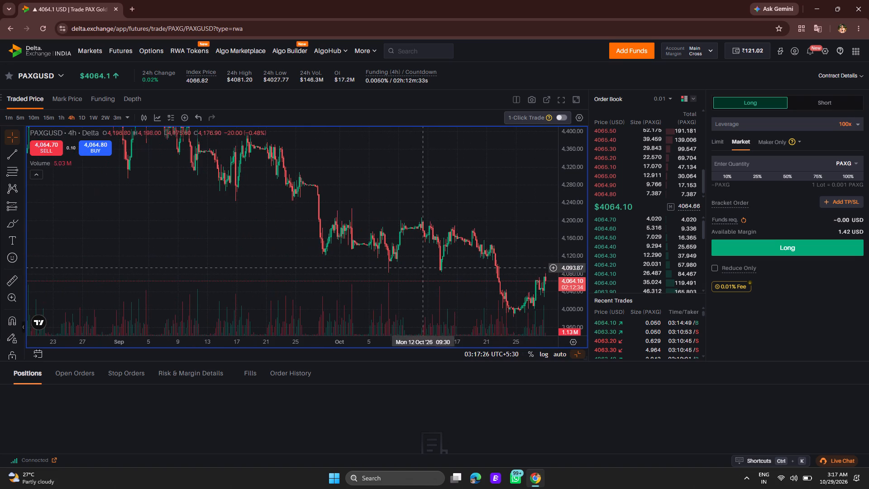
drag(573, 249, 571, 206)
drag(571, 208, 576, 253)
scroll(494, 235, down, 3)
scroll(494, 235, up, 3)
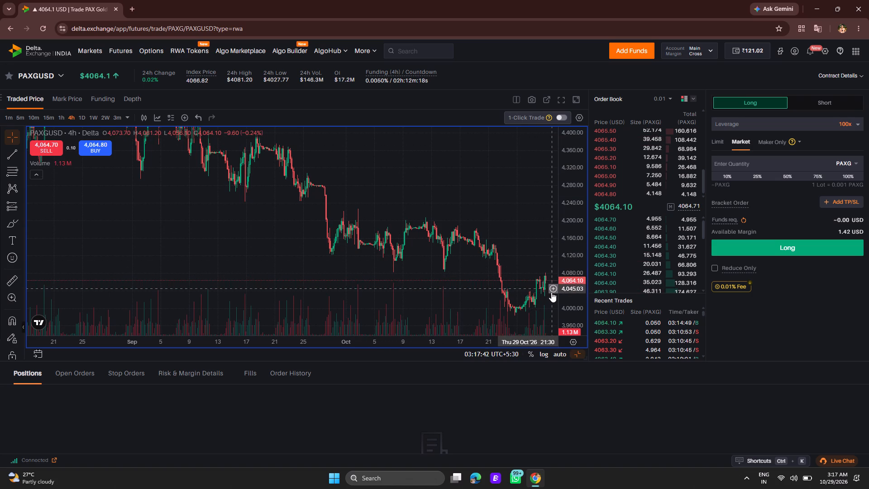
scroll(542, 300, up, 7)
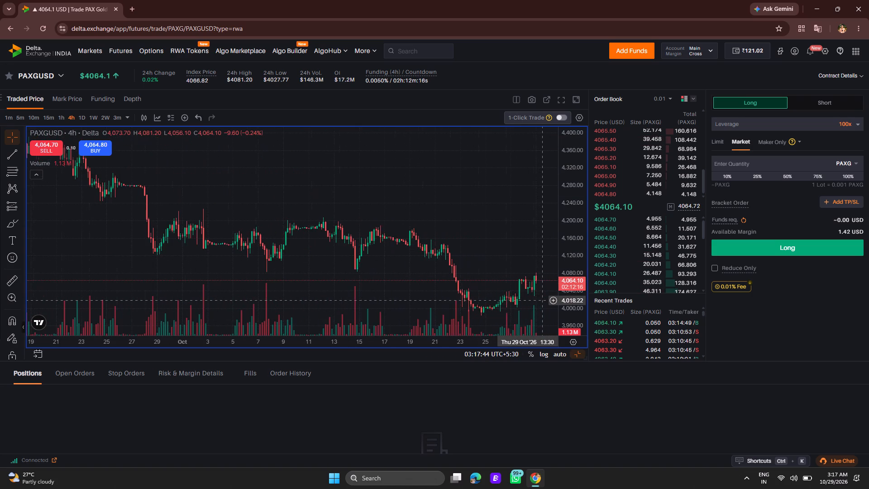
scroll(542, 300, up, 10)
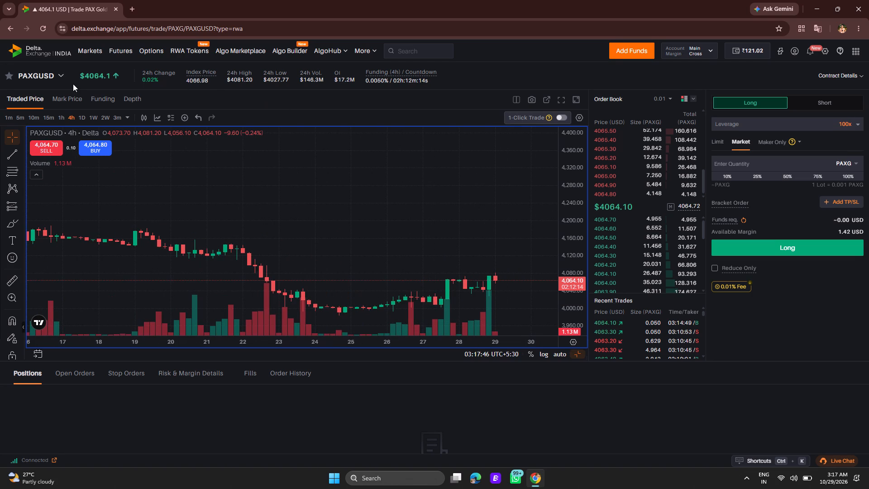
Set the PAXGUSD chart timeframe to 15 minutes.
click(45, 118)
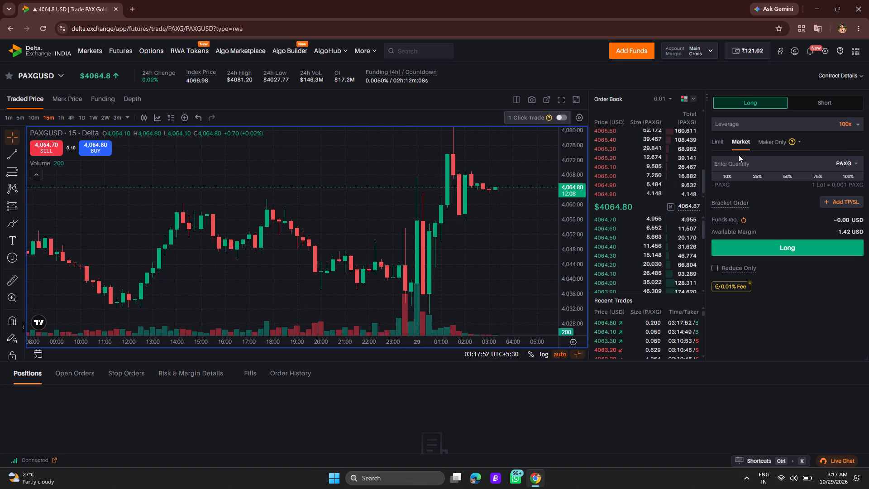
Set up a short market order on PAXGUSD with the quantity at 100% of the available margin.
click(835, 101)
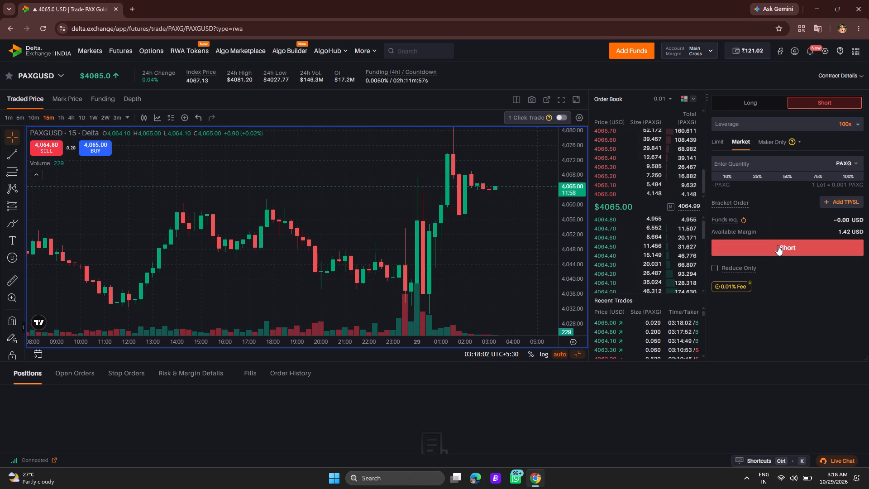
click(743, 158)
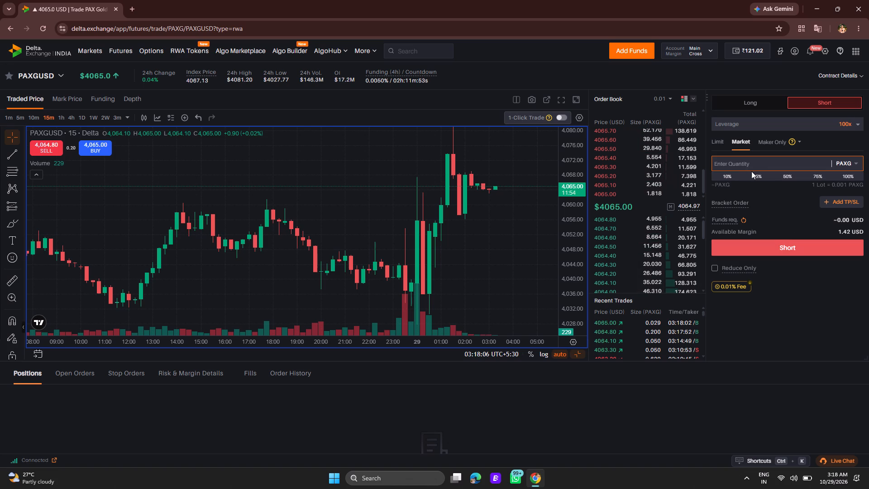
click(846, 174)
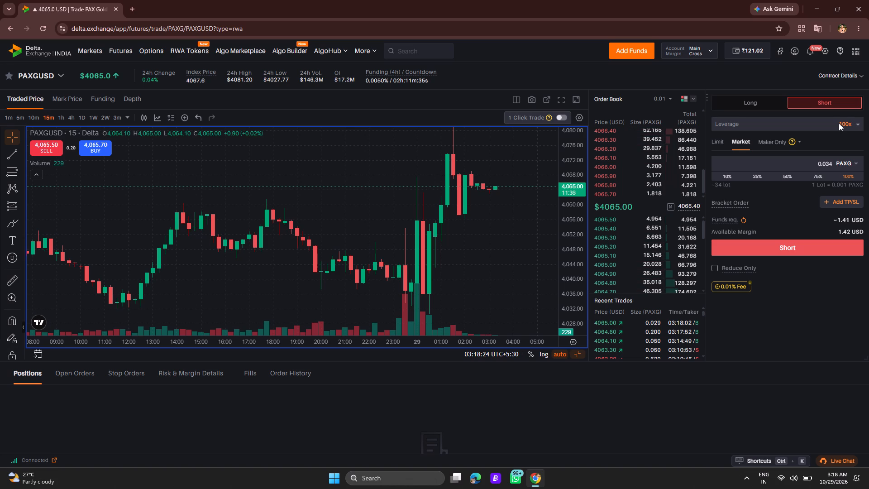
Set the order leverage for PAXGUSD to 50x.
click(839, 123)
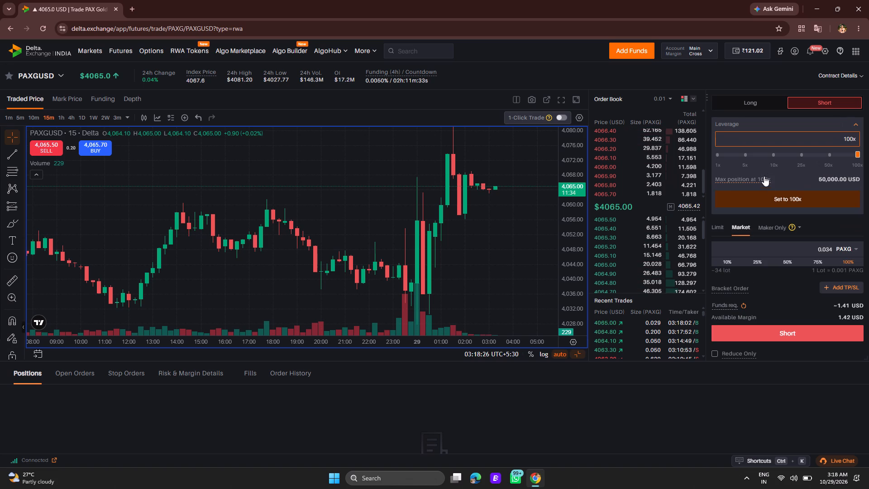
click(828, 157)
click(828, 155)
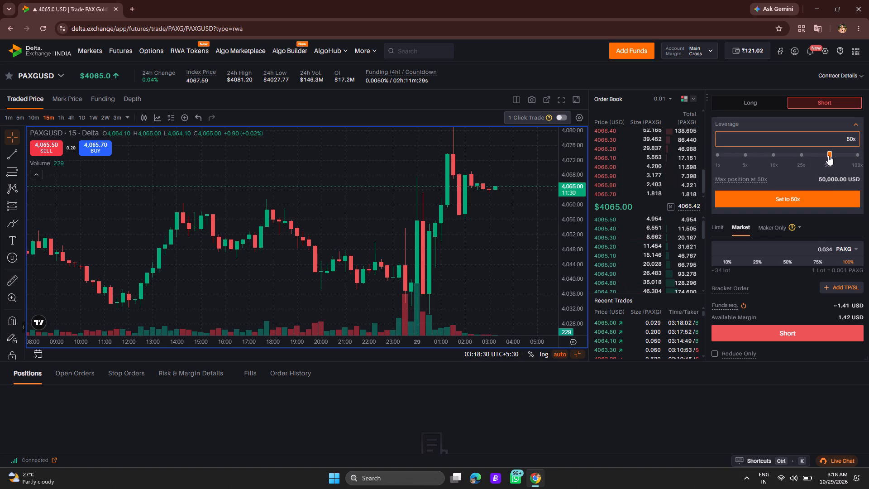
click(828, 197)
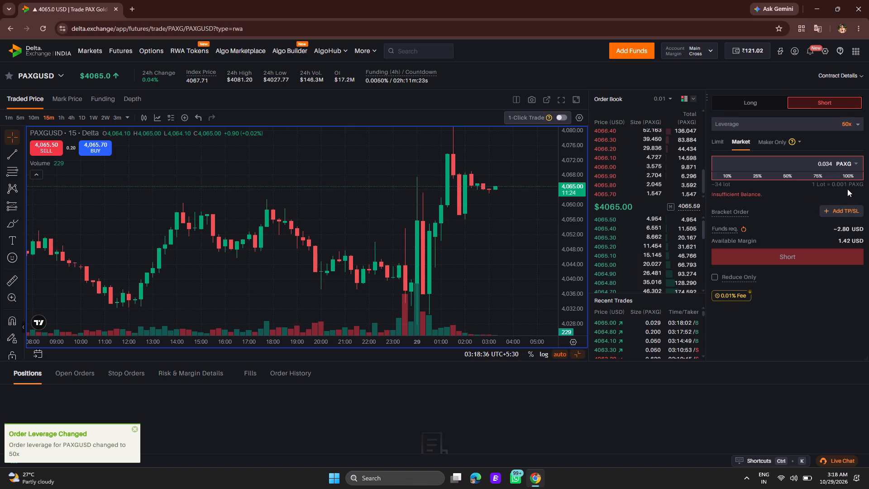
Reapply 100% of the available margin as the short order quantity, giving 0.017 PAXG.
click(848, 174)
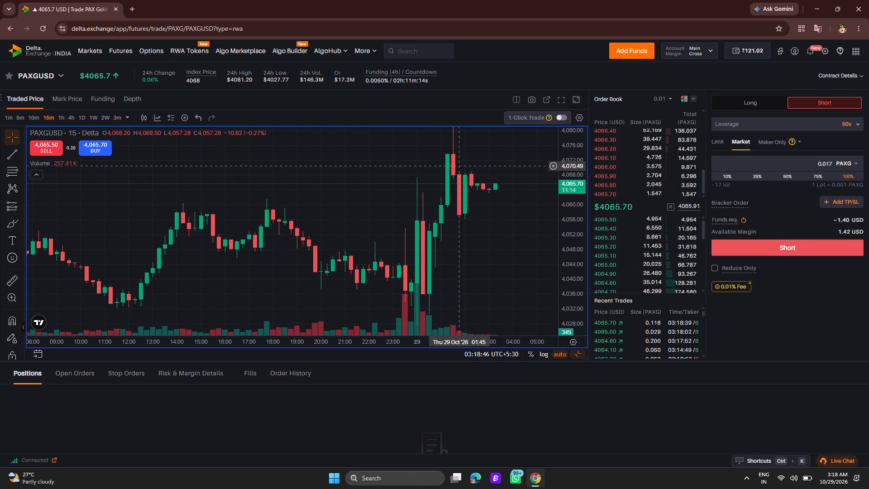
Place a long position projection at the latest 15-minute candles with entry about 4,065, target about 4,076 and stop about 4,054.
click(11, 204)
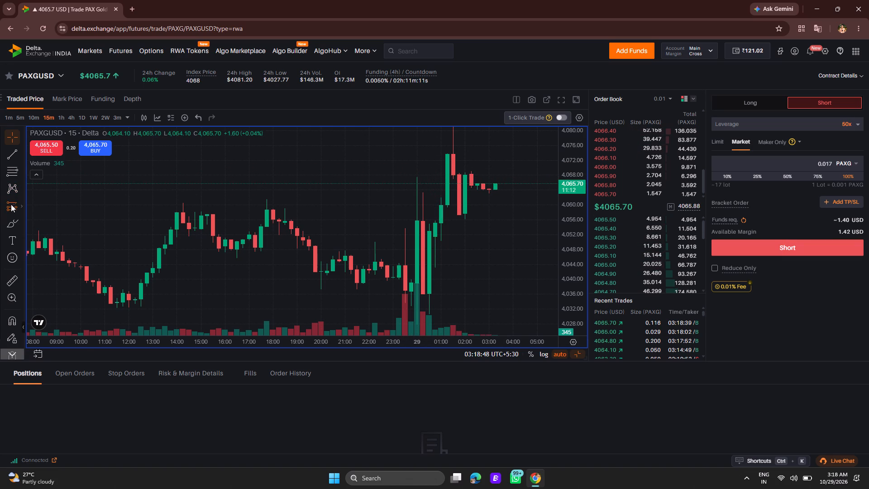
drag(430, 157, 446, 167)
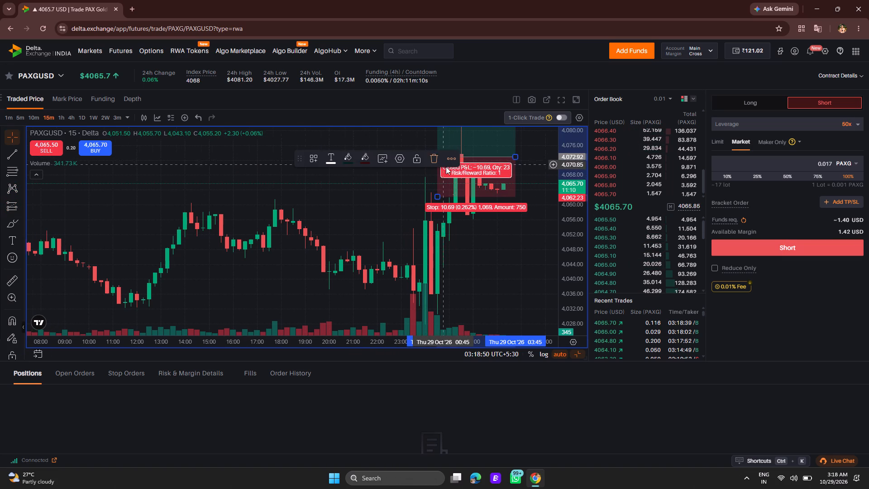
drag(446, 167, 373, 177)
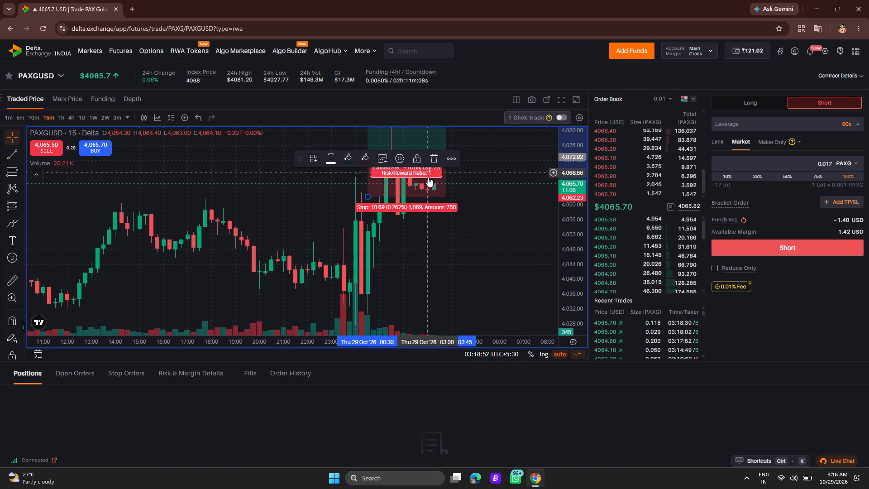
scroll(477, 199, up, 3)
scroll(477, 201, down, 2)
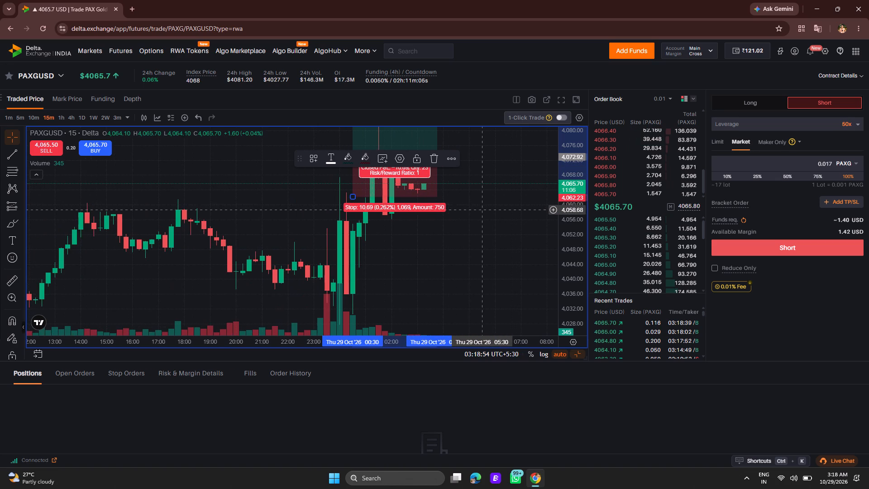
scroll(482, 210, down, 2)
drag(443, 139, 452, 149)
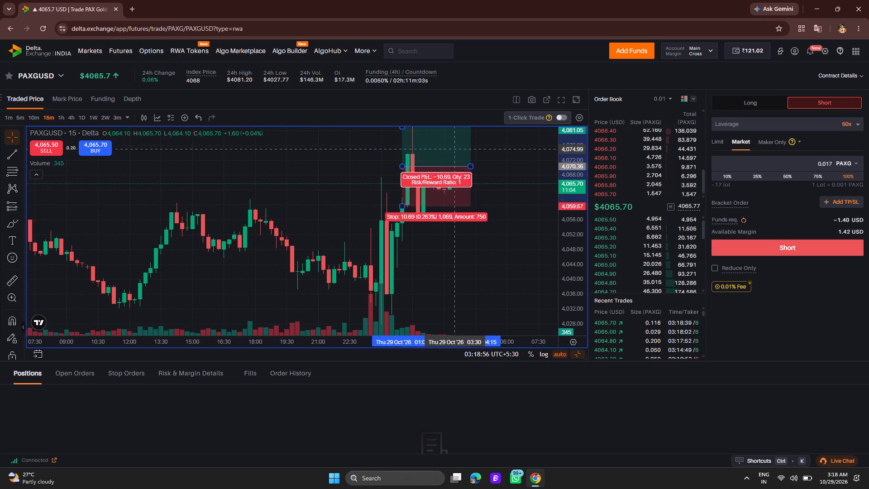
drag(452, 149, 487, 167)
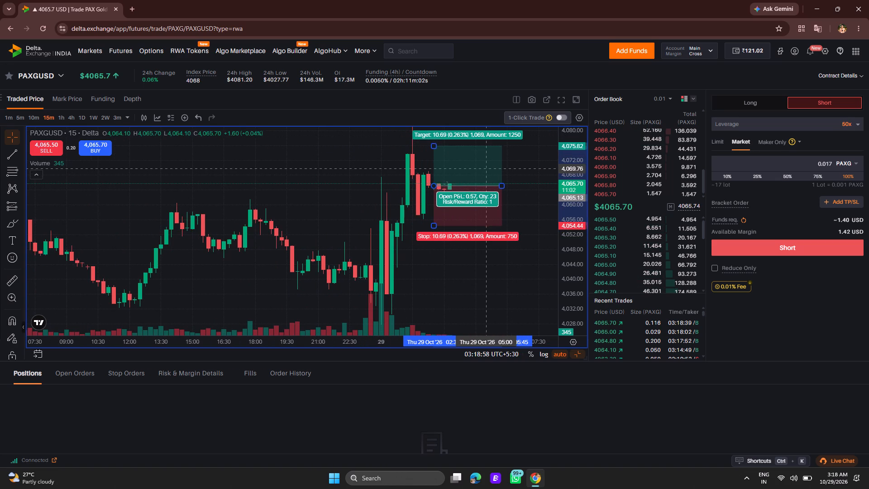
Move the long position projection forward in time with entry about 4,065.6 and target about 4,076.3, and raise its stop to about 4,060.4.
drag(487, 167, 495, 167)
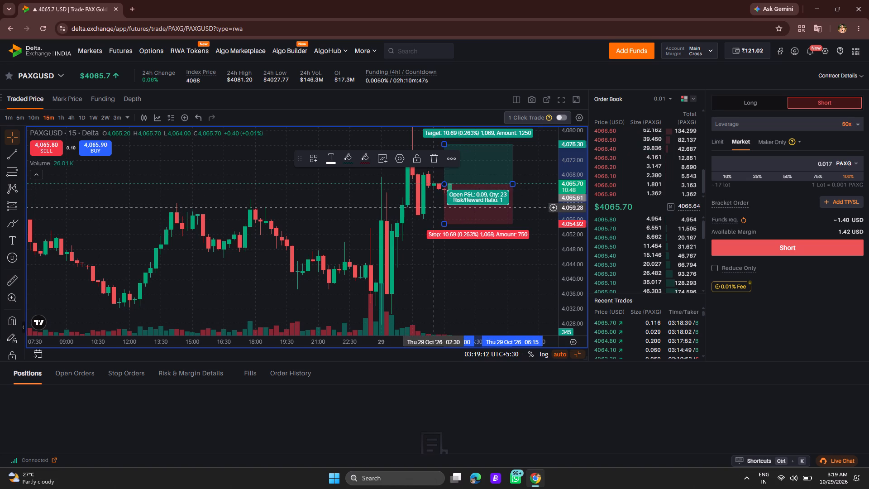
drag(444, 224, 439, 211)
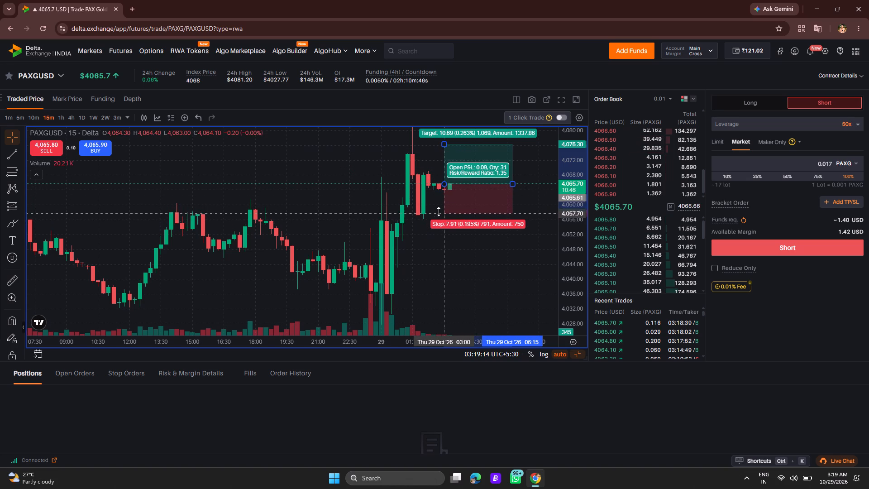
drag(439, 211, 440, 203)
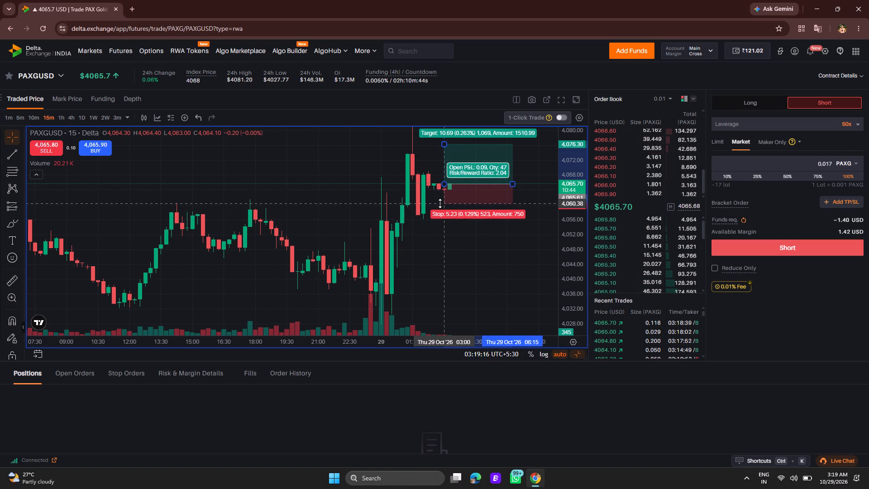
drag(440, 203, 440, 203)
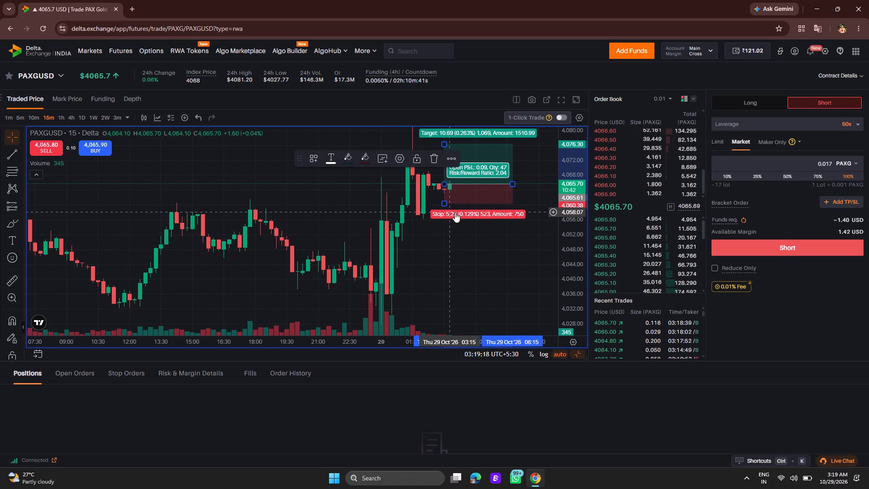
Delete the long position projection from the PAXGUSD chart.
click(433, 153)
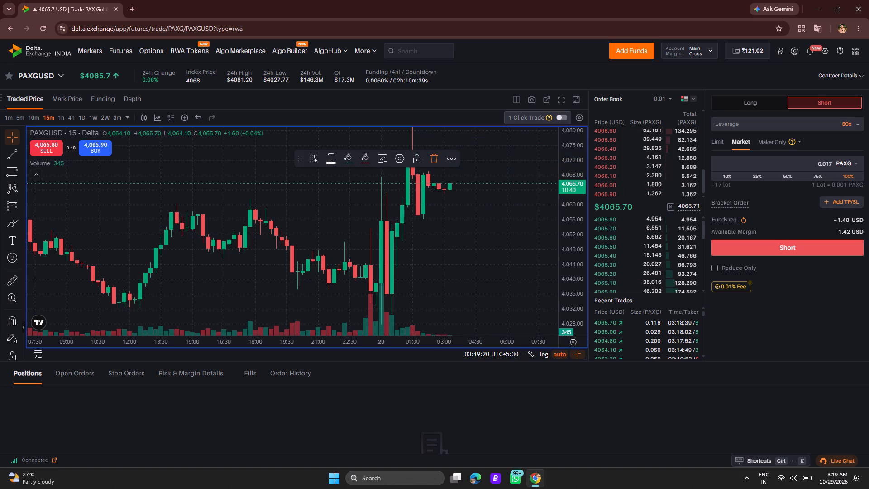
Measure the price move from about 4,073 down to the sharp drop's lows around the 00:15 candle, using the Measure tool.
click(16, 282)
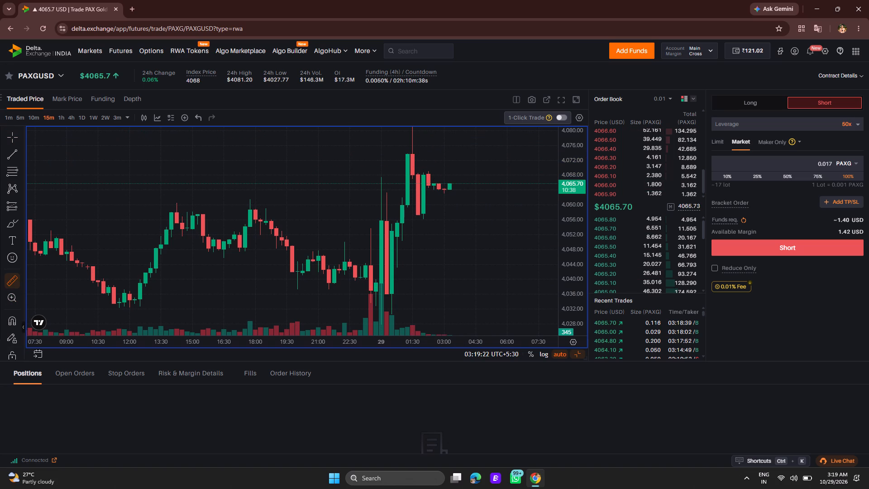
drag(362, 160, 411, 182)
drag(415, 179, 455, 183)
drag(454, 175, 458, 179)
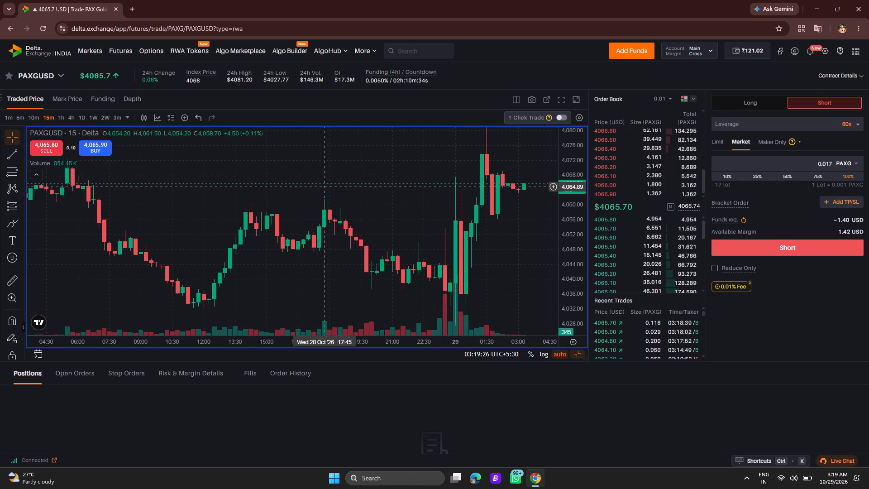
drag(293, 187, 346, 192)
drag(345, 192, 138, 201)
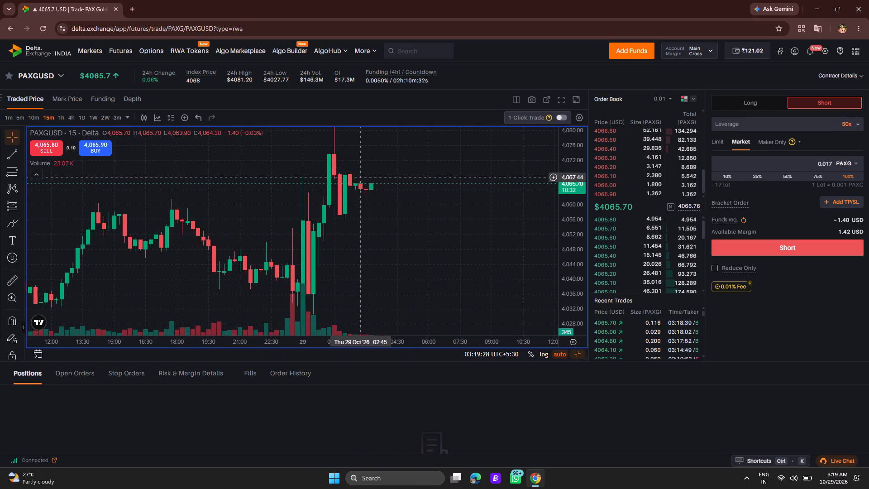
click(15, 286)
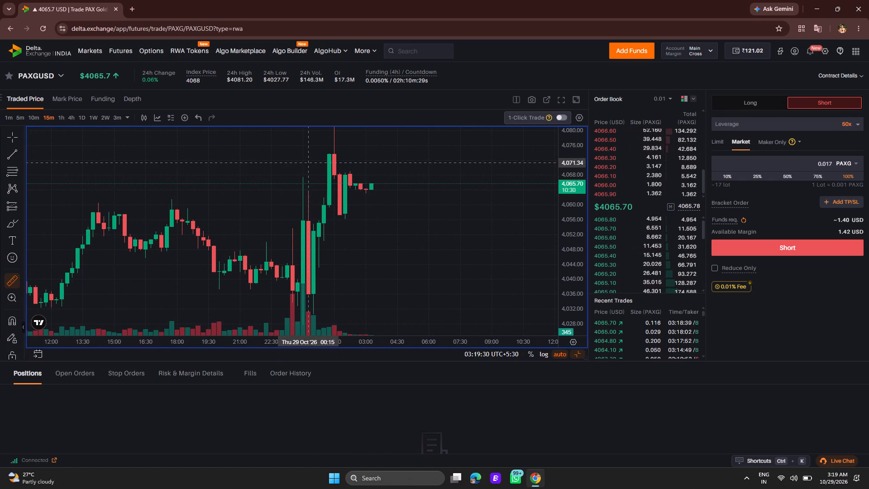
drag(310, 156, 352, 201)
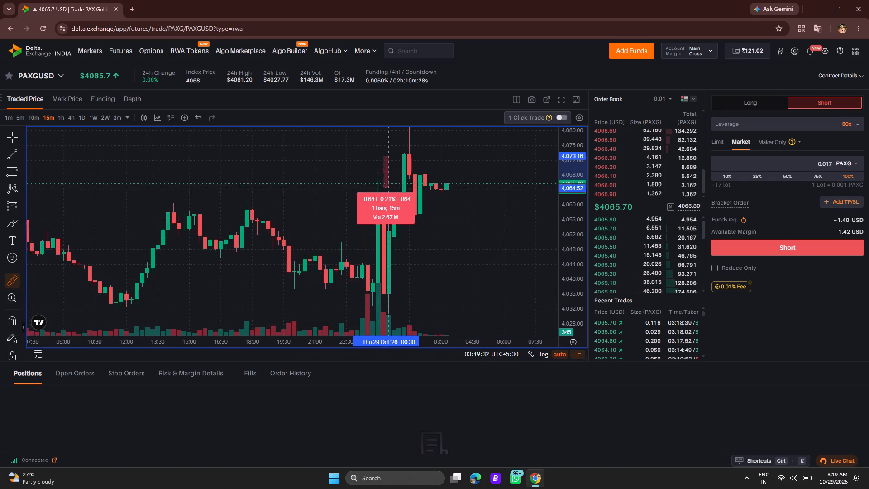
drag(352, 201, 358, 299)
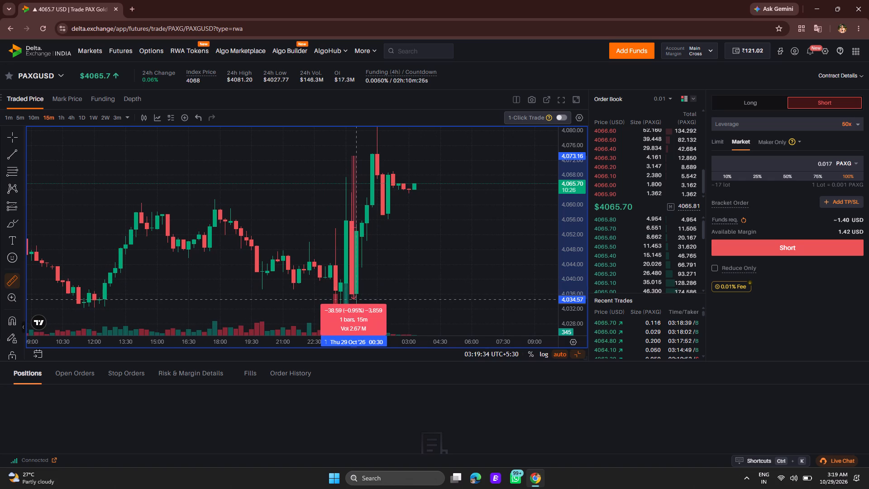
drag(358, 299, 357, 167)
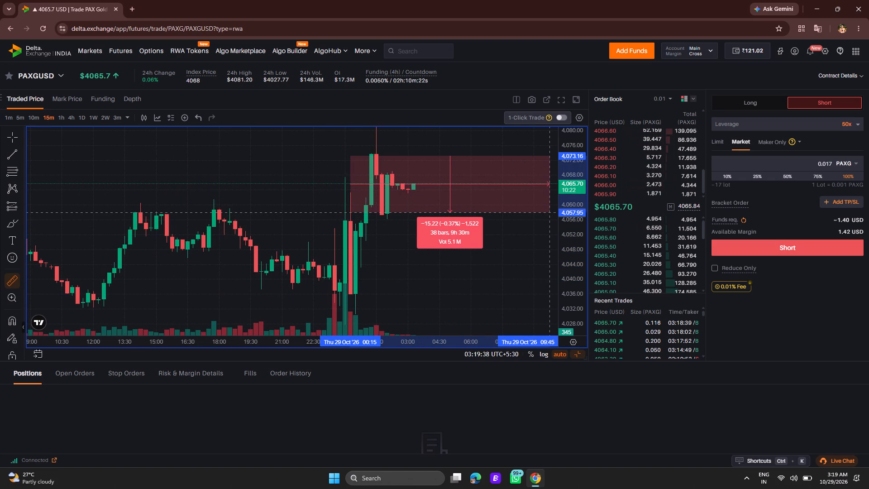
click(334, 162)
click(354, 158)
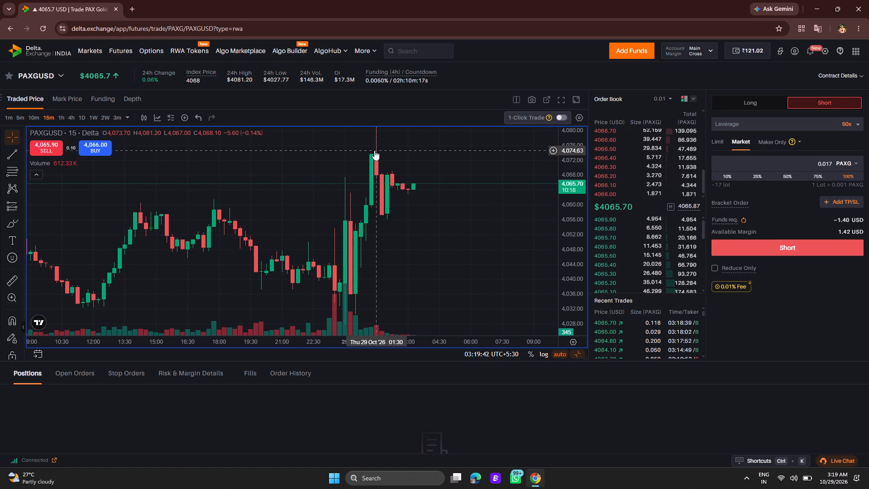
Measure the price move from about 4,074 at the 01:00 candle down to the latest price level.
click(14, 275)
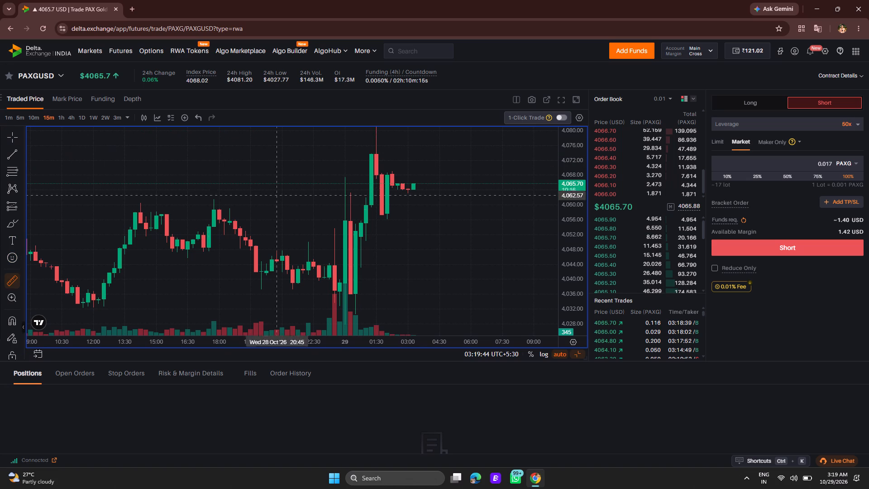
click(365, 153)
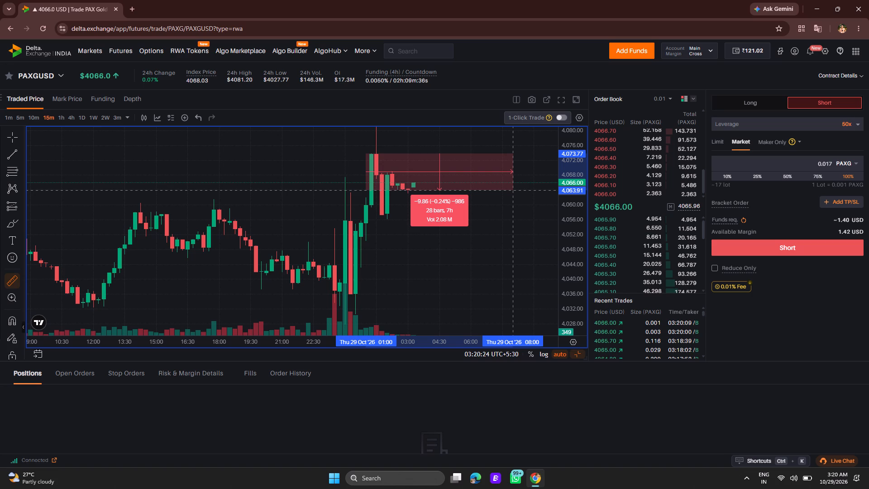
click(480, 156)
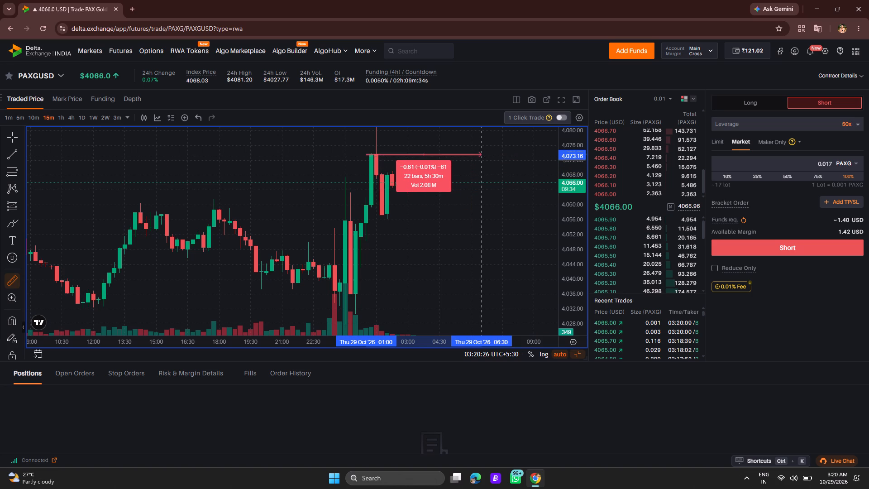
click(457, 168)
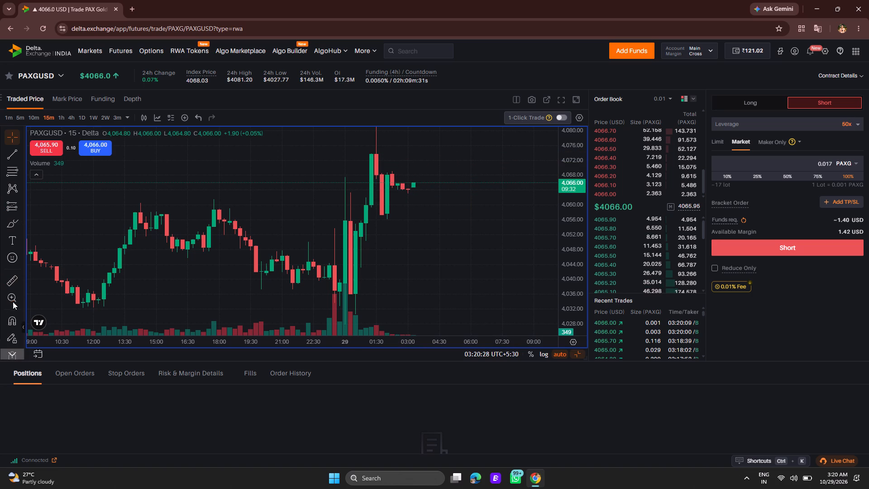
Place a short position projection at the latest 15-minute candles with entry about 4,066, target about 4,055 and stop about 4,077.
click(22, 209)
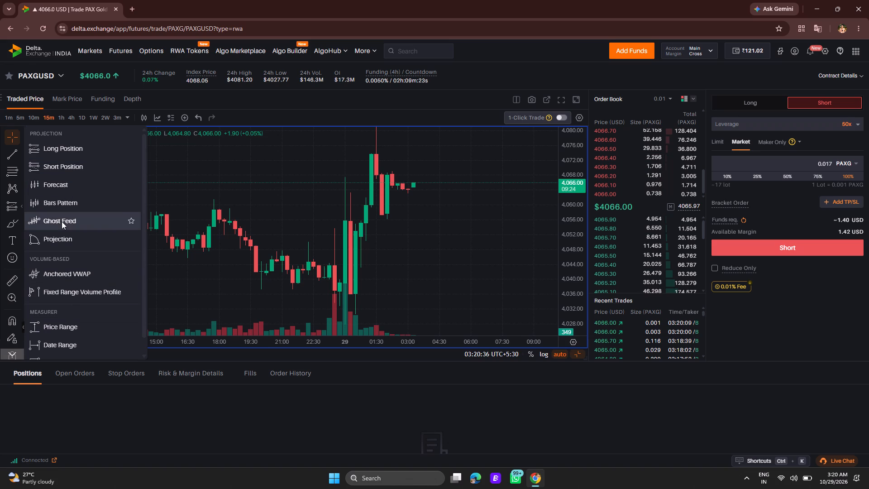
click(75, 168)
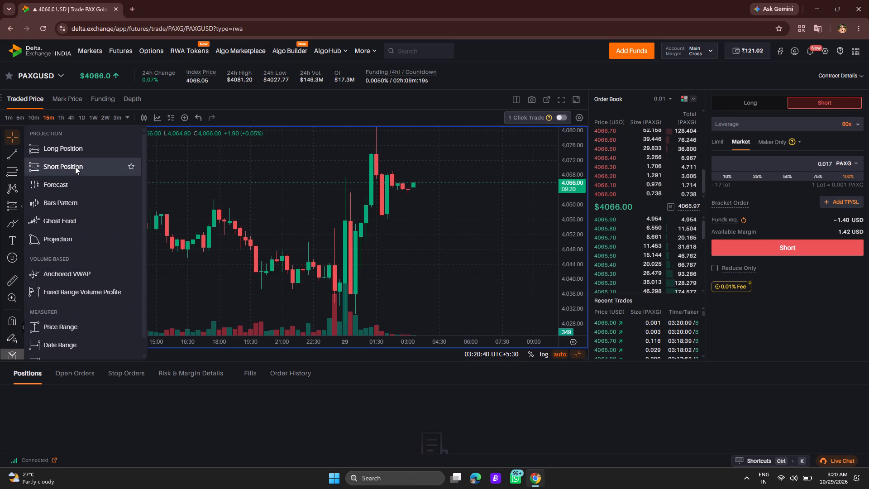
drag(354, 158, 368, 167)
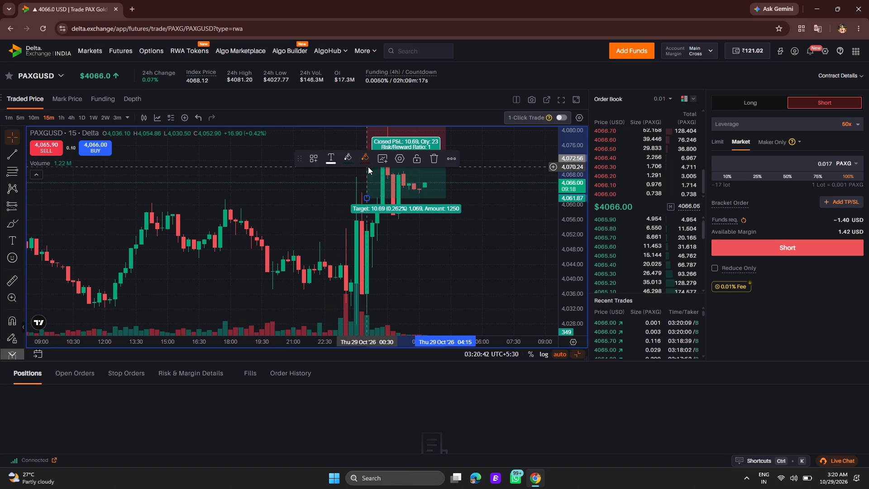
drag(368, 167, 368, 167)
click(334, 188)
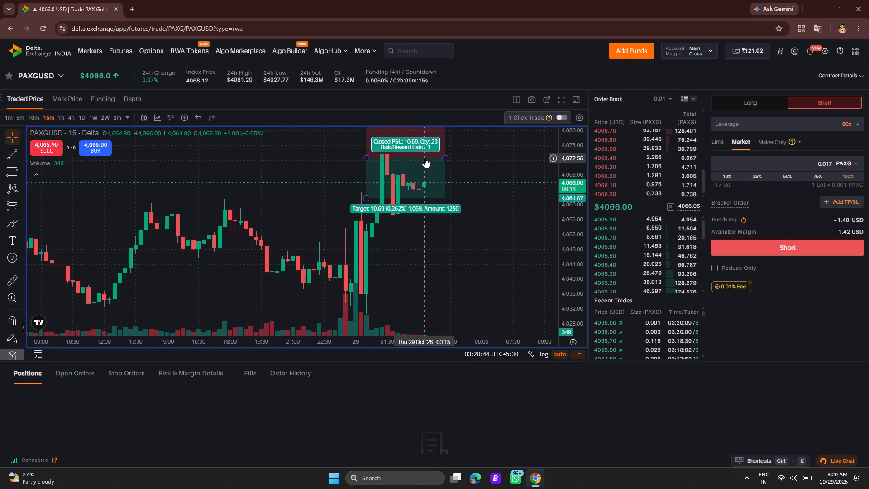
drag(425, 158, 448, 176)
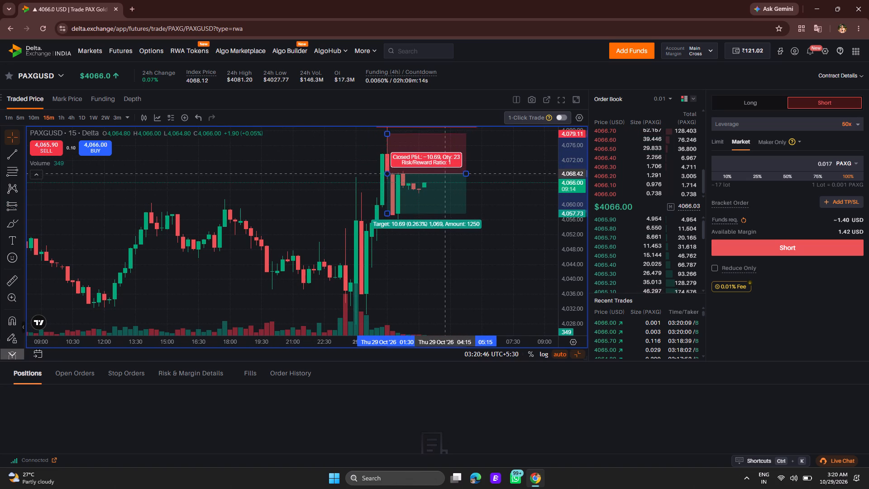
drag(448, 176, 463, 182)
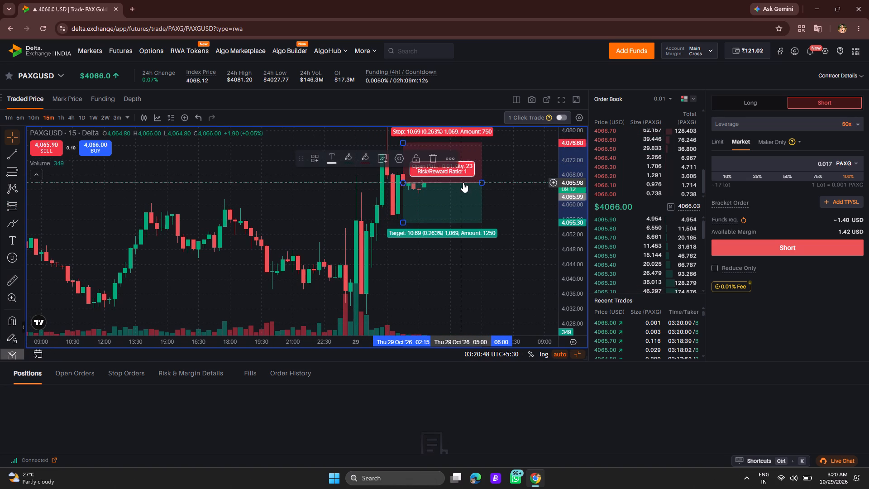
click(489, 215)
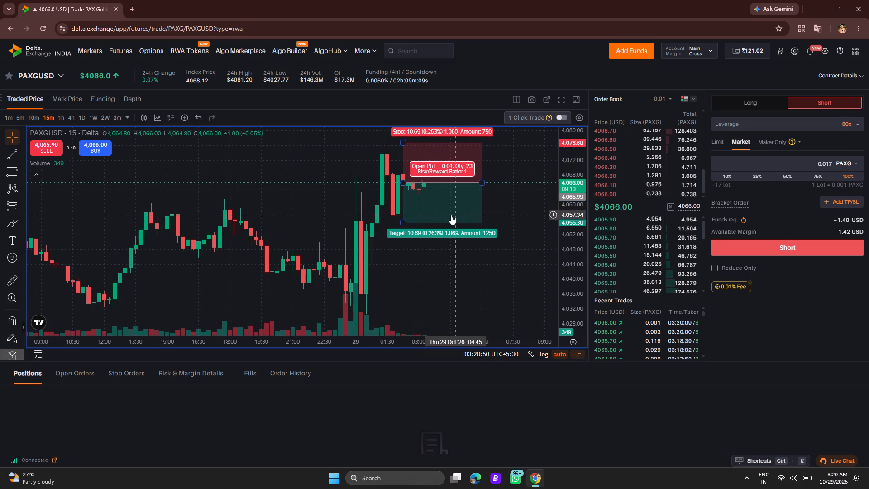
Examine the short position projection's entry, target and stop zones up close against the latest candles.
scroll(431, 193, up, 6)
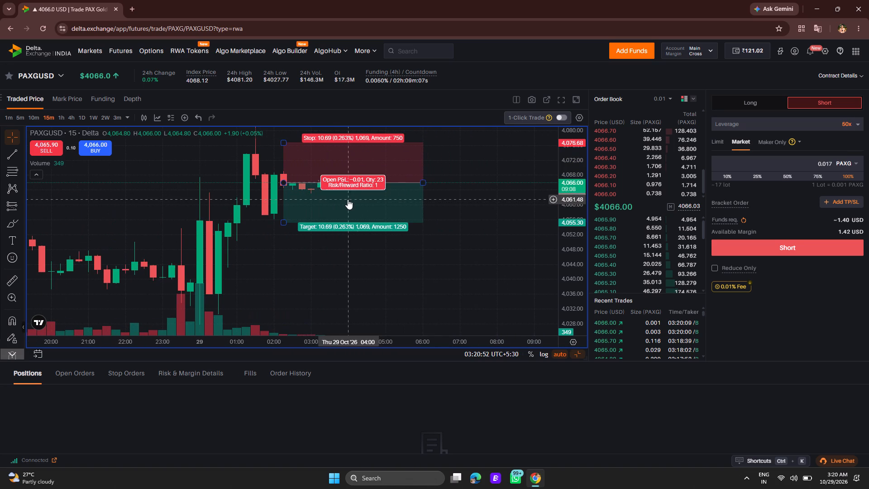
drag(563, 211, 568, 258)
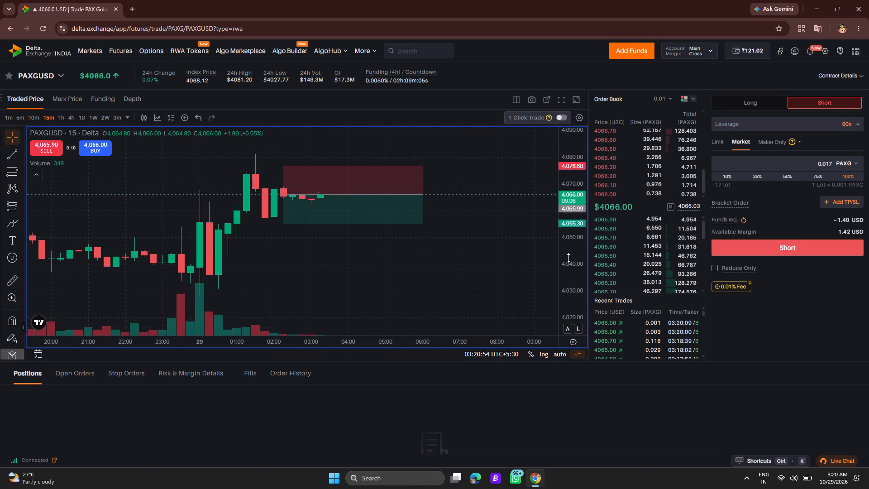
drag(568, 258, 563, 72)
scroll(405, 264, up, 3)
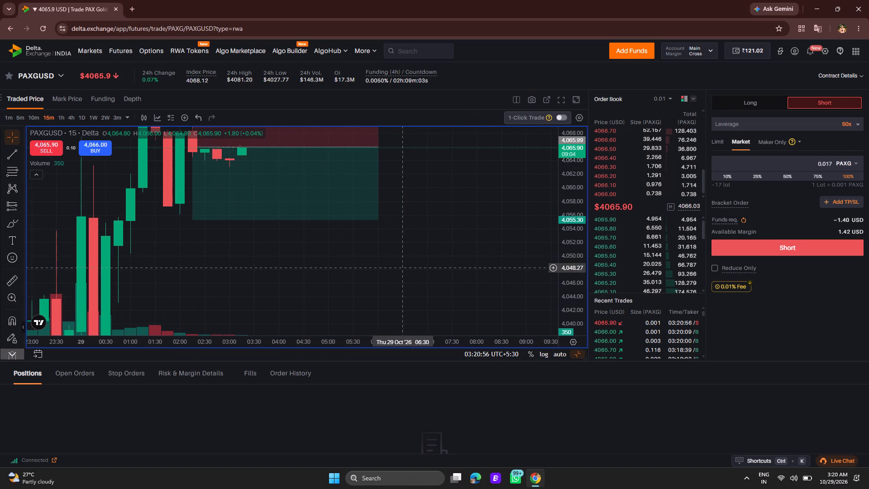
drag(348, 248, 423, 344)
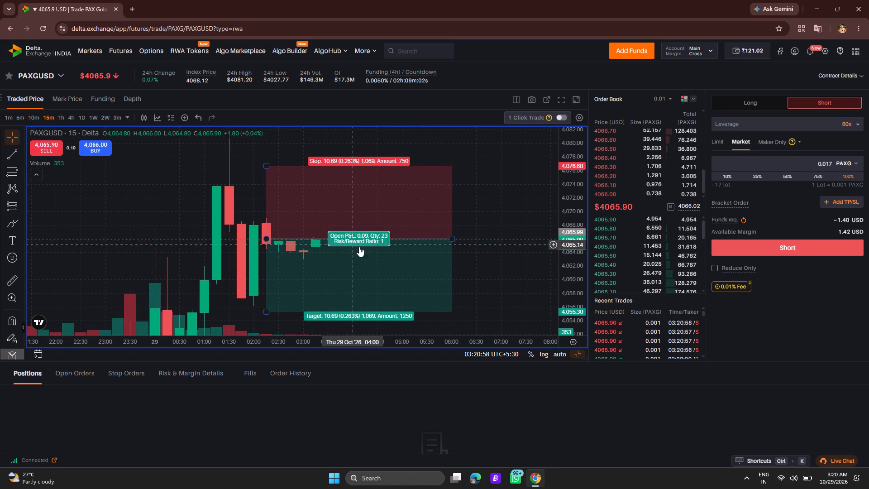
click(408, 239)
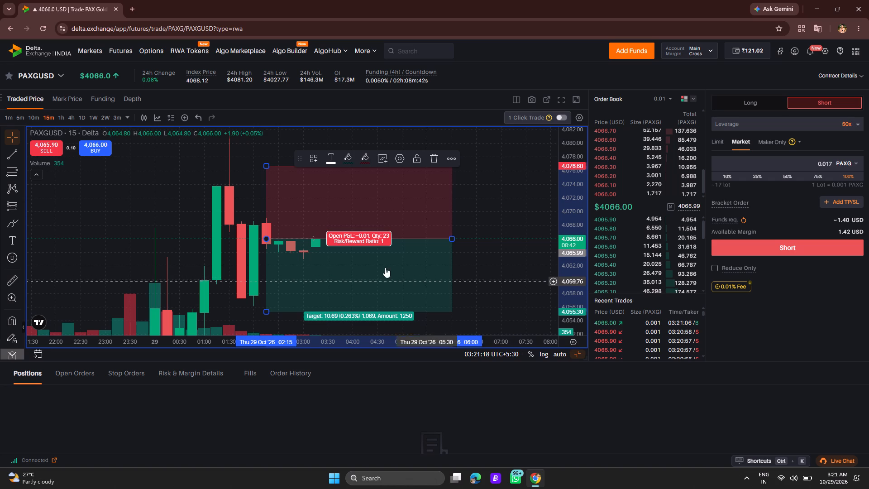
click(355, 241)
click(369, 318)
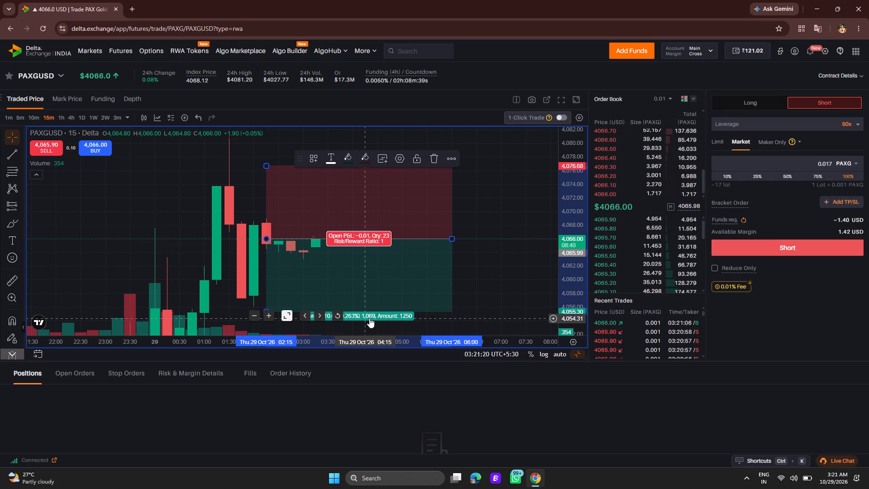
click(321, 316)
triple_click(321, 316)
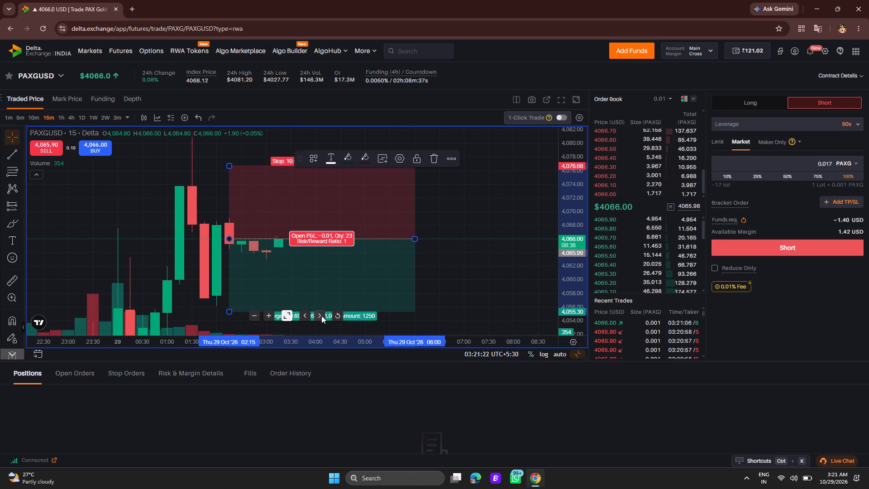
click(321, 316)
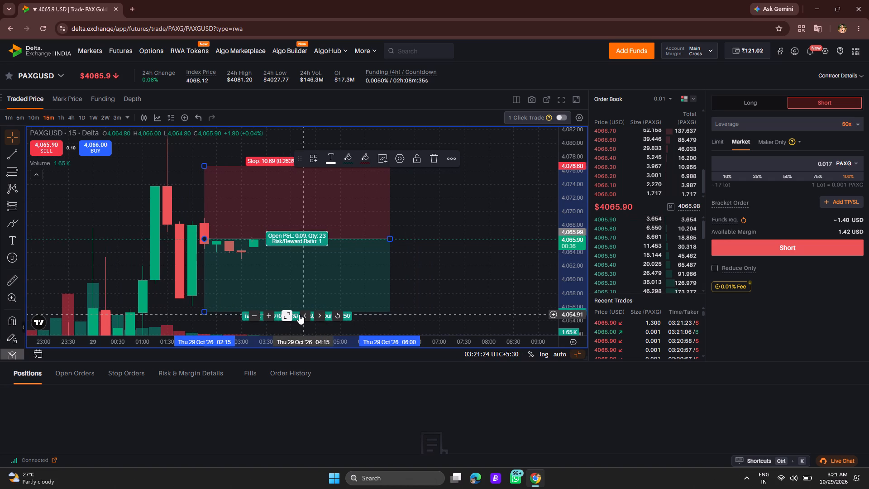
click(299, 314)
triple_click(305, 316)
double_click(305, 316)
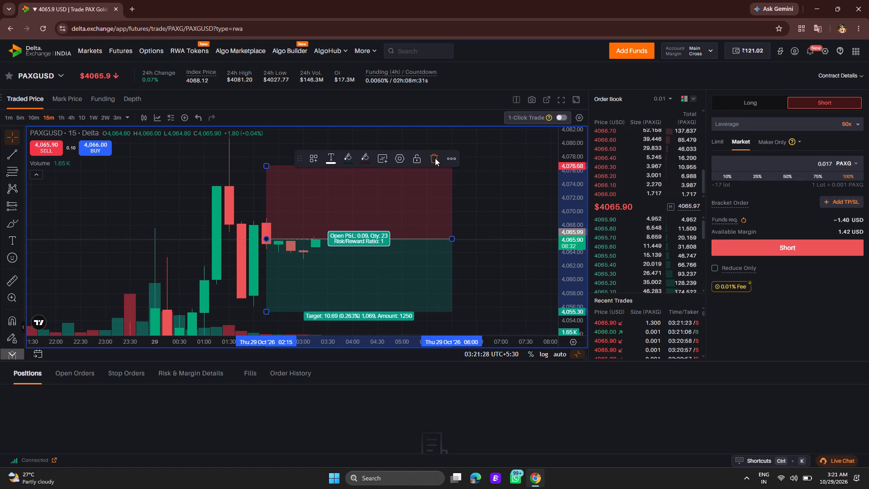
Lock the short position projection drawing on the chart.
click(415, 158)
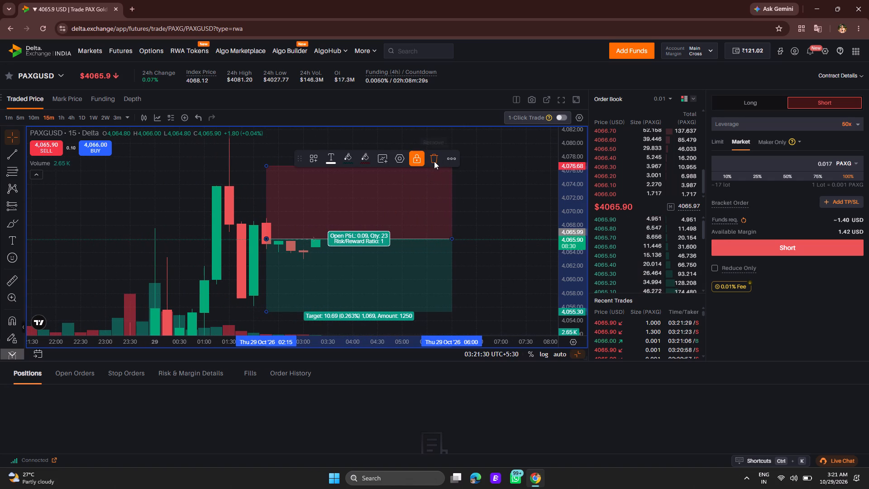
drag(430, 197, 413, 200)
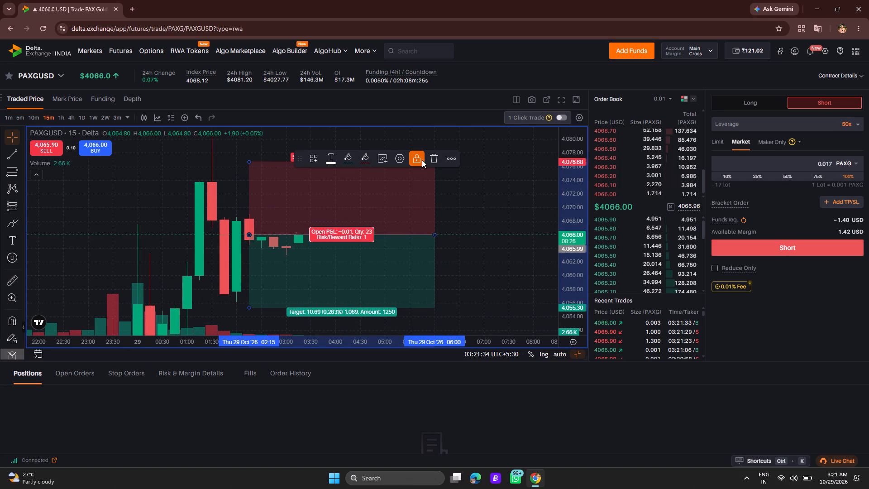
Unlock the short position projection and delete it from the chart.
click(434, 158)
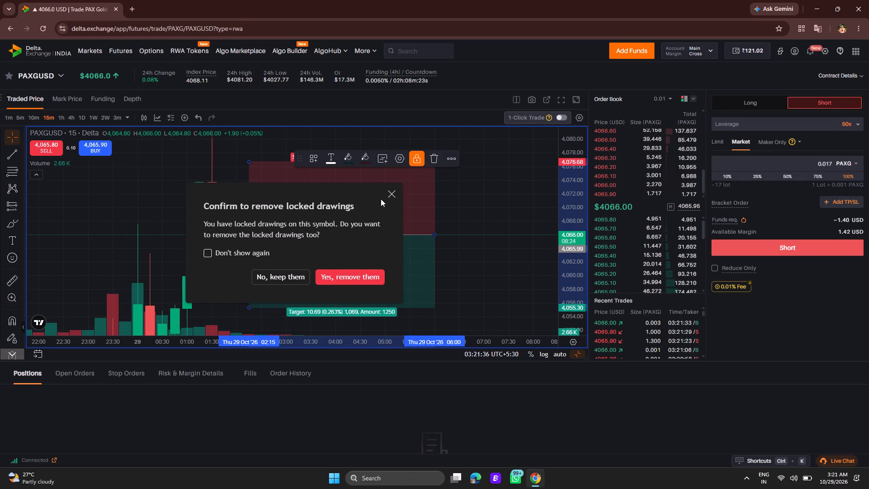
click(385, 197)
click(411, 162)
click(432, 158)
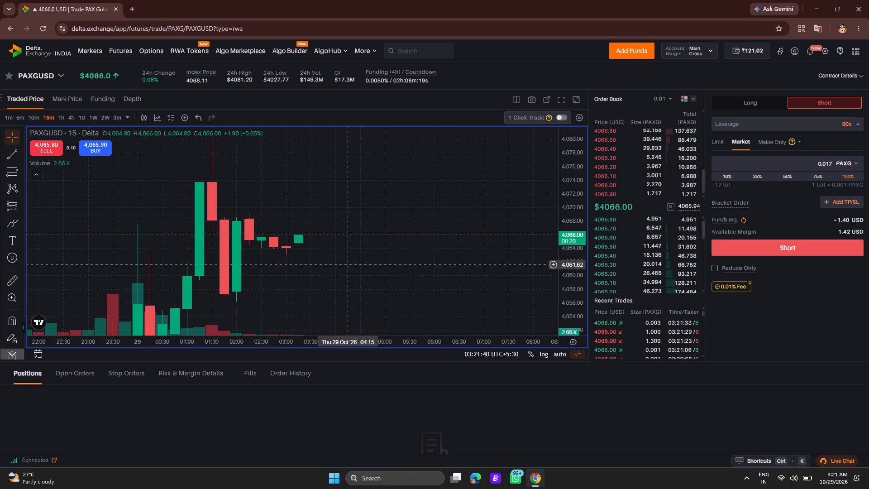
Examine the latest 15-minute PAXGUSD candles against the preceding evening's price action and the early-morning rally.
drag(353, 265, 429, 258)
drag(363, 265, 491, 183)
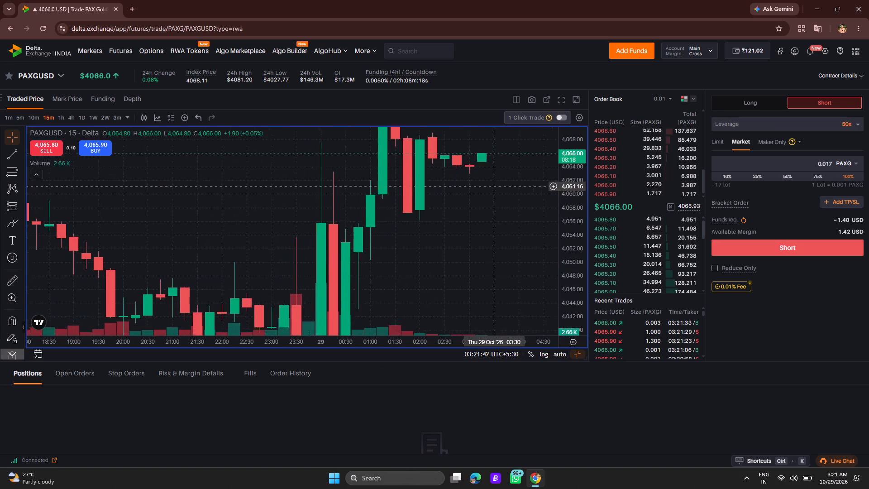
drag(491, 183, 520, 167)
drag(520, 214, 412, 225)
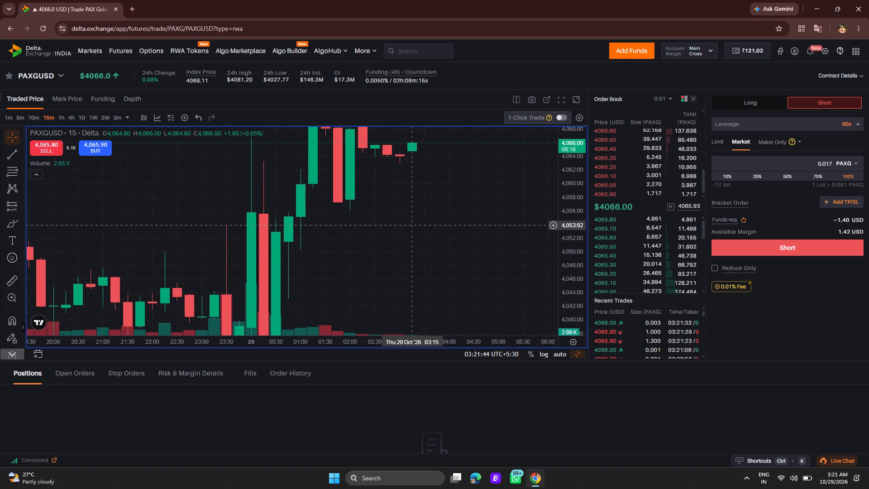
drag(412, 225, 364, 248)
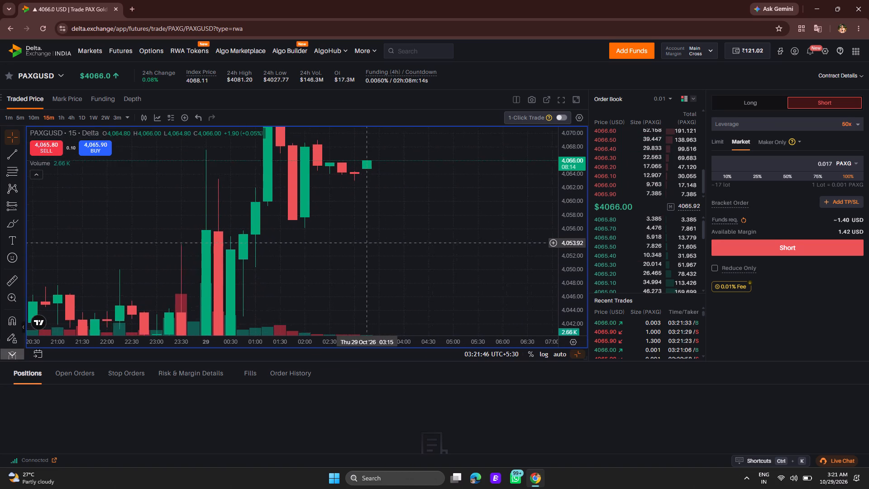
drag(364, 248, 396, 249)
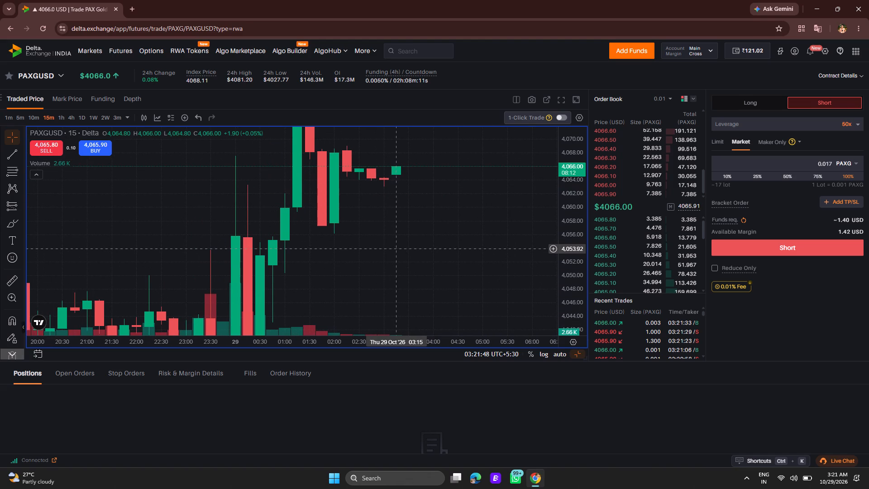
drag(396, 249, 378, 271)
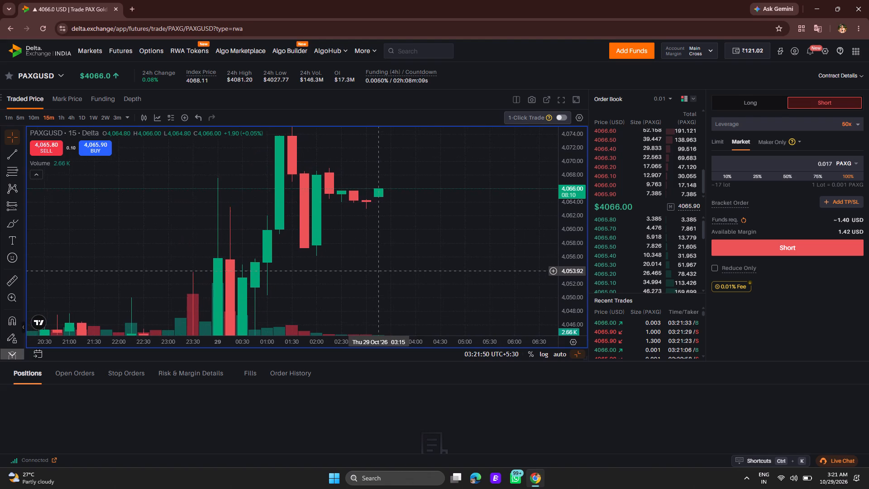
drag(378, 271, 387, 258)
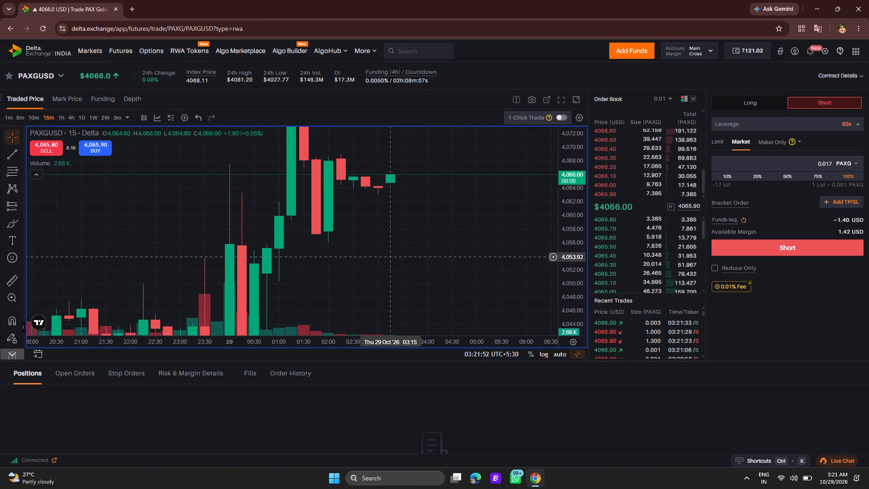
drag(387, 258, 382, 261)
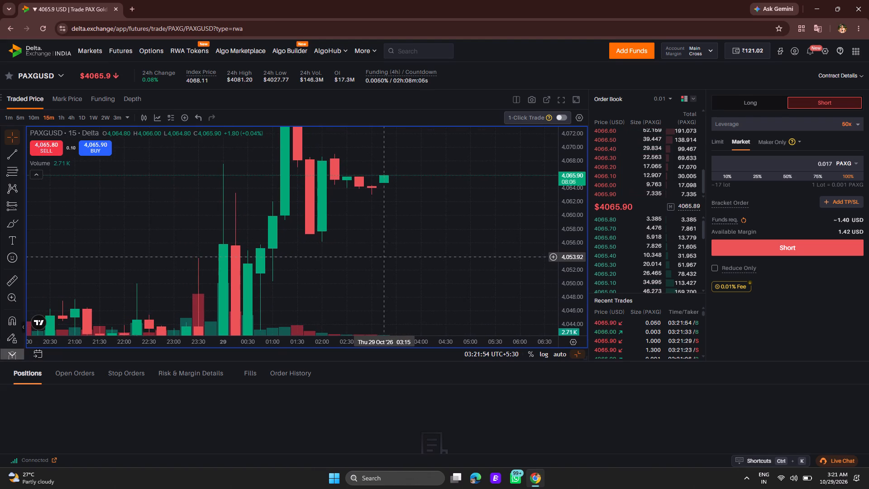
drag(382, 261, 360, 304)
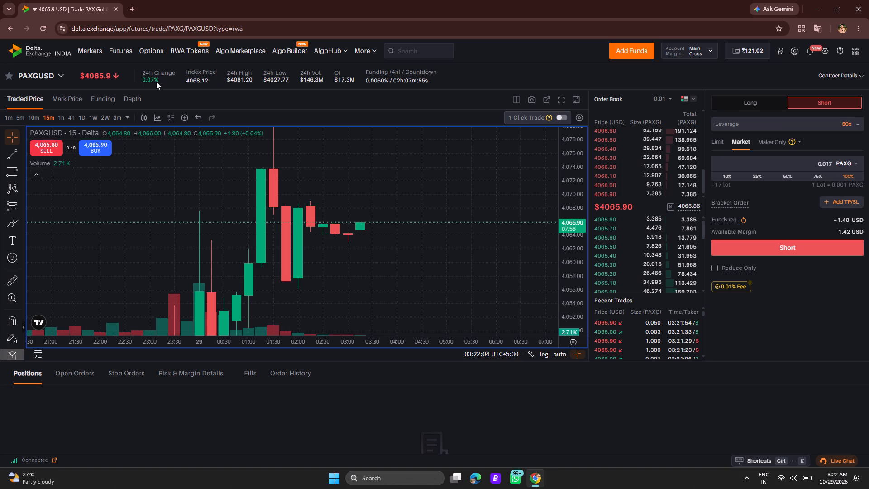
Inspect the 01:15, 03:00 and 03:15 candles on the 15-minute chart, along with the 24h change and index price.
click(348, 234)
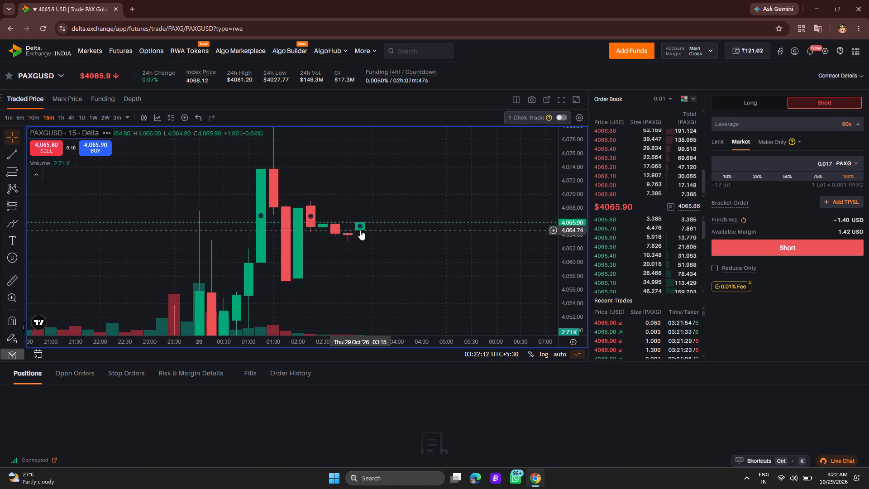
click(360, 230)
click(153, 77)
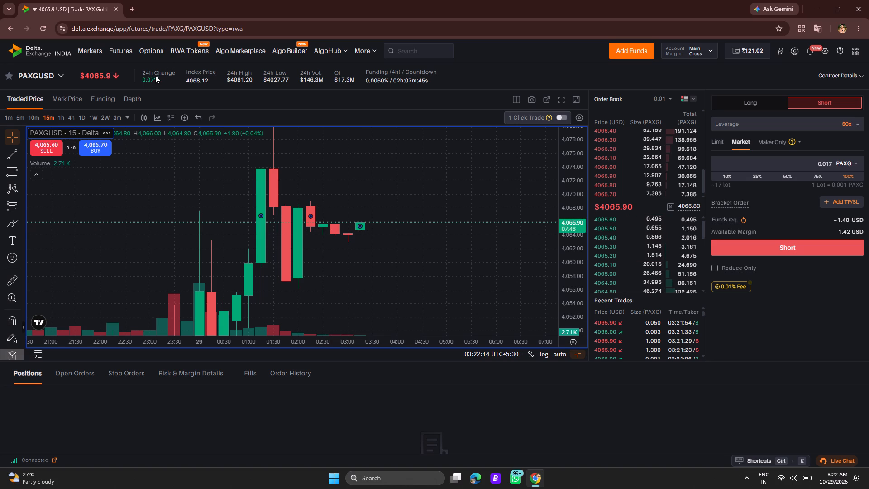
click(157, 74)
click(196, 81)
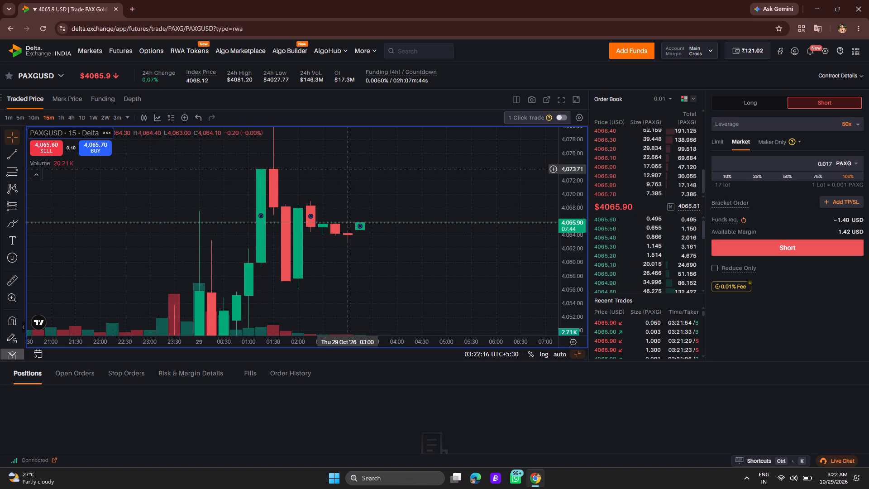
click(396, 232)
click(358, 225)
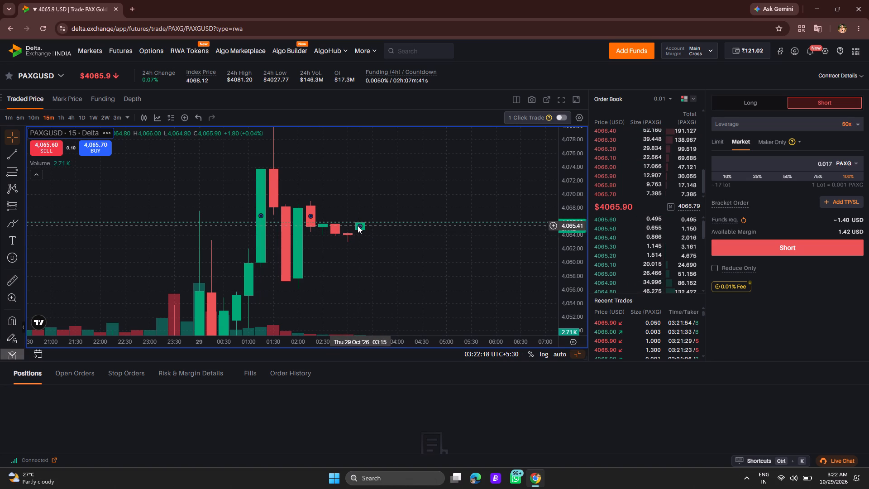
click(358, 225)
click(359, 226)
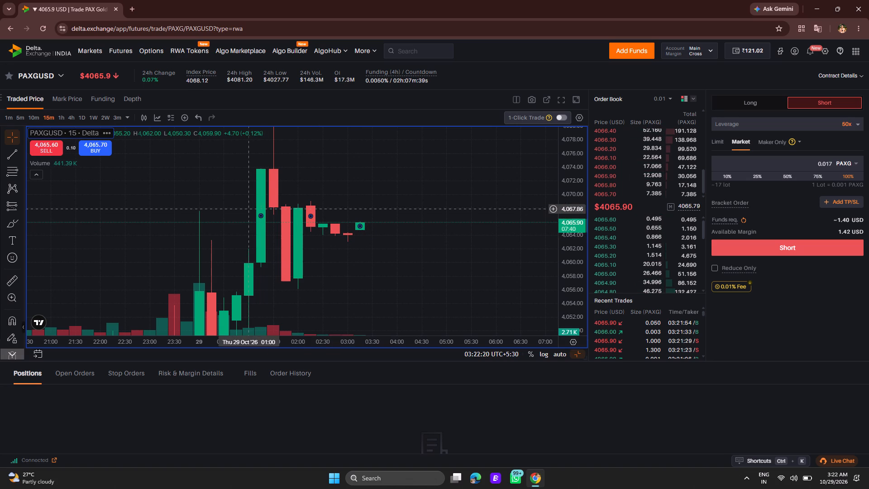
click(259, 215)
click(259, 215)
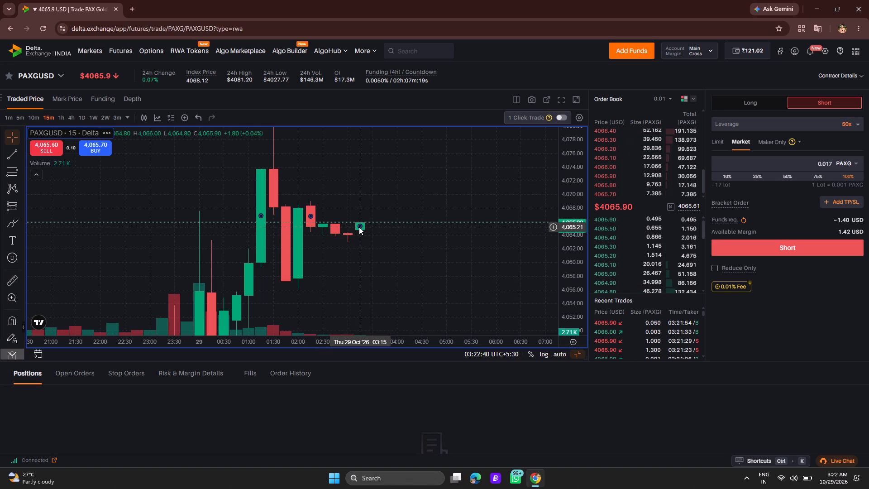
click(390, 221)
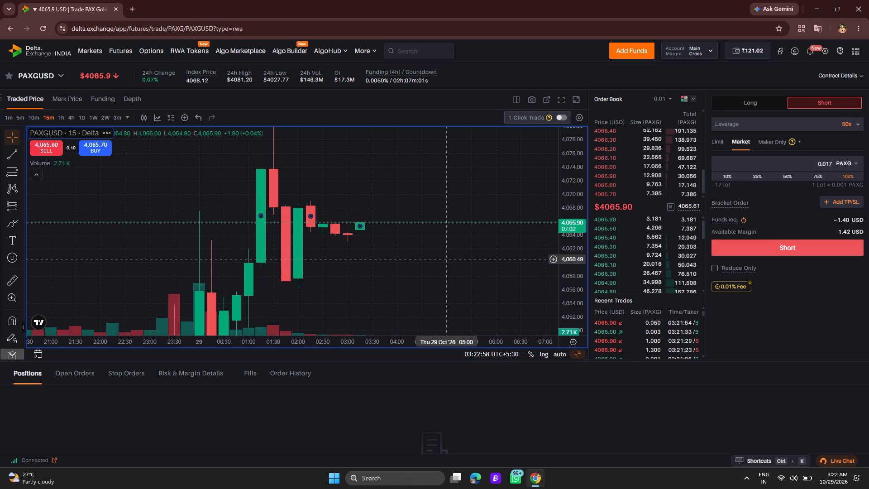
click(360, 259)
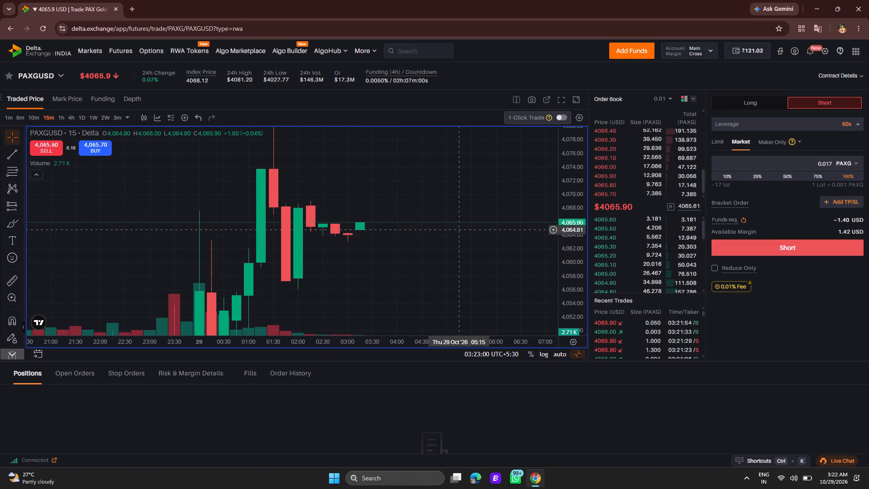
click(416, 257)
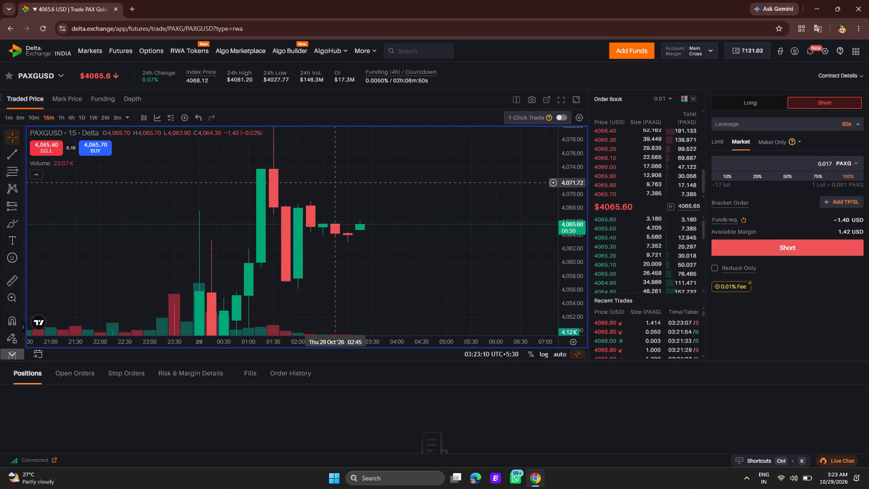
Examine the wider 15-minute price history across 28 and 29 October, comparing earlier swing highs and lows with the latest candles.
scroll(327, 244, down, 2)
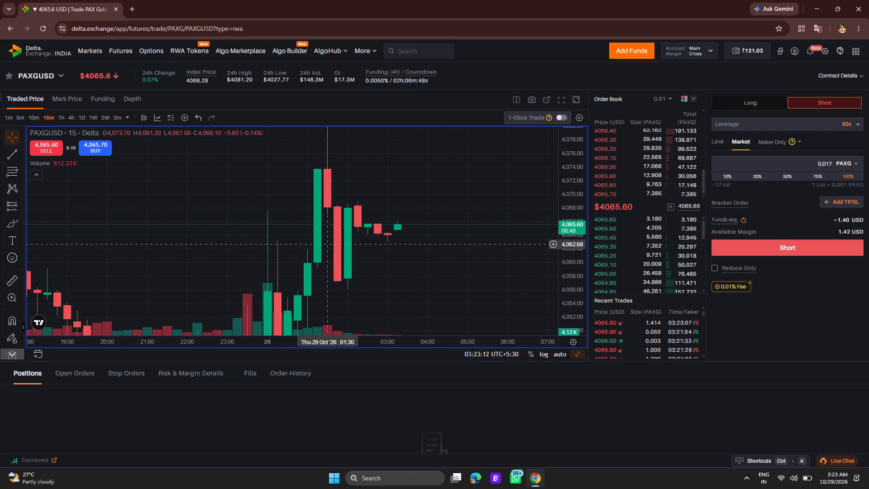
scroll(330, 244, down, 11)
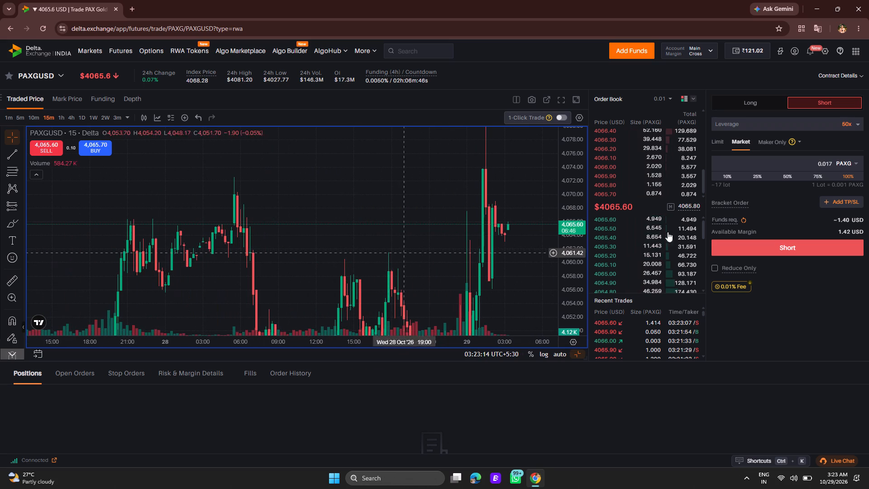
drag(578, 187, 583, 238)
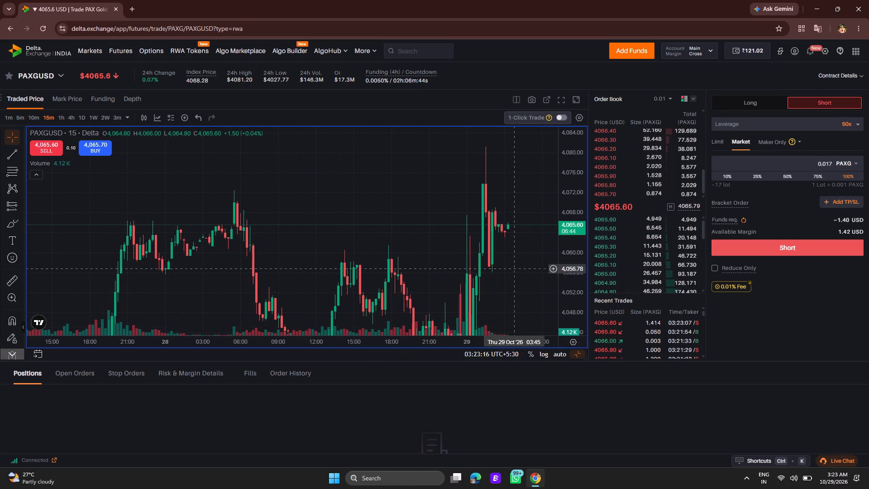
drag(515, 281, 414, 210)
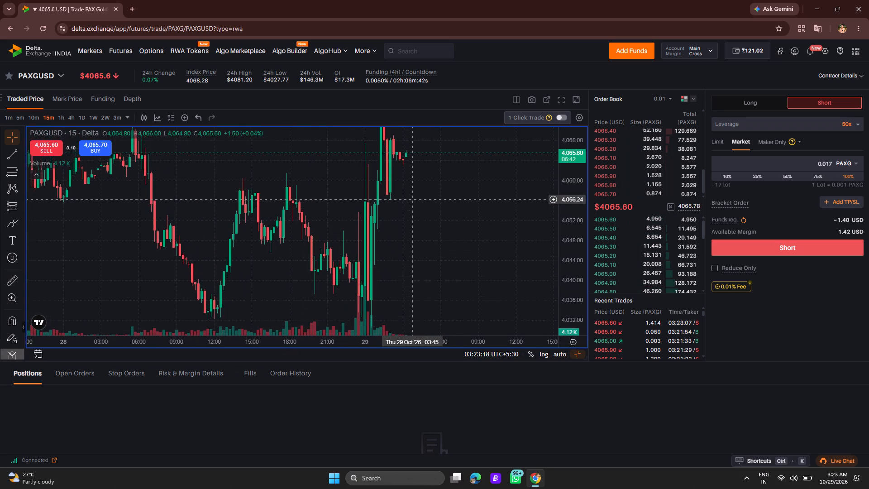
drag(414, 210, 428, 184)
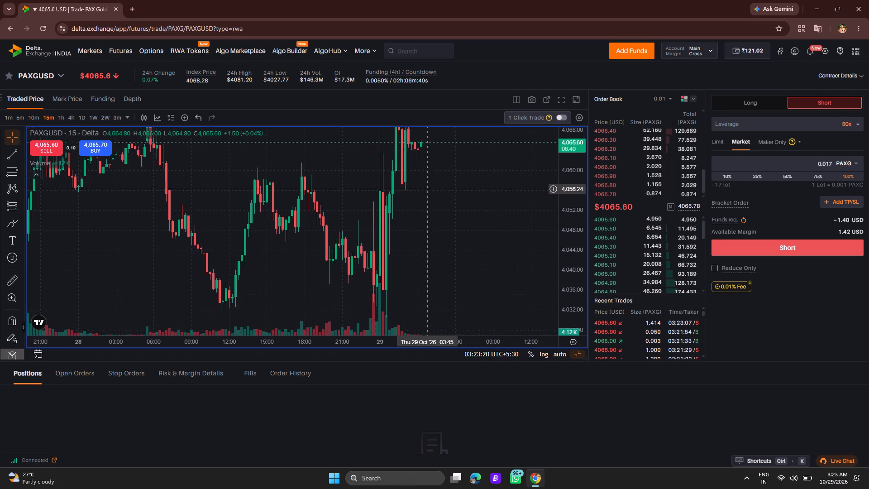
drag(428, 184, 430, 165)
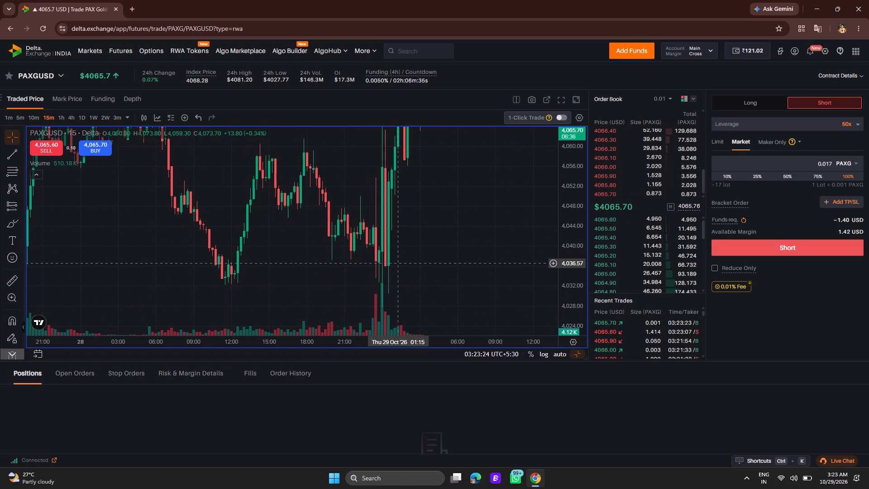
click(398, 263)
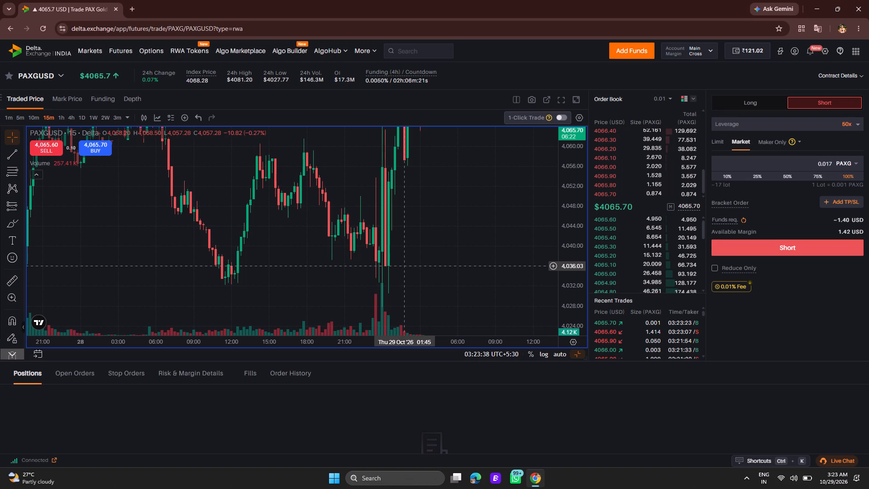
drag(430, 210, 430, 215)
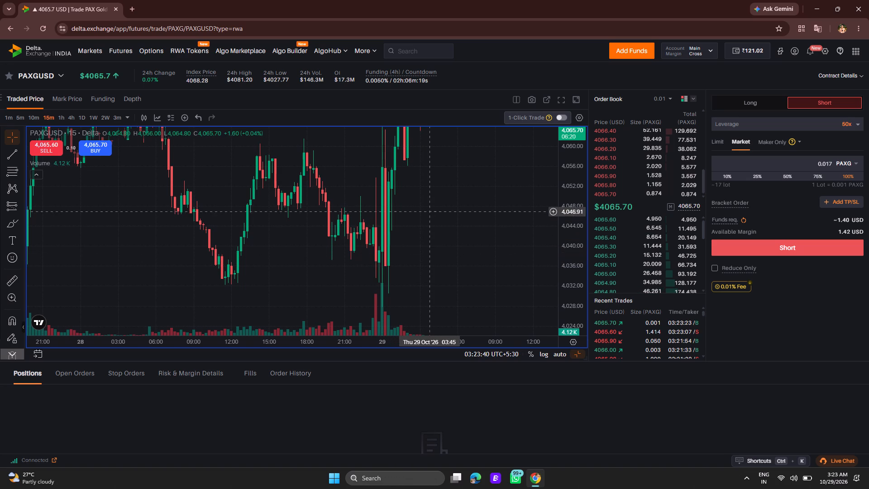
drag(430, 215, 410, 289)
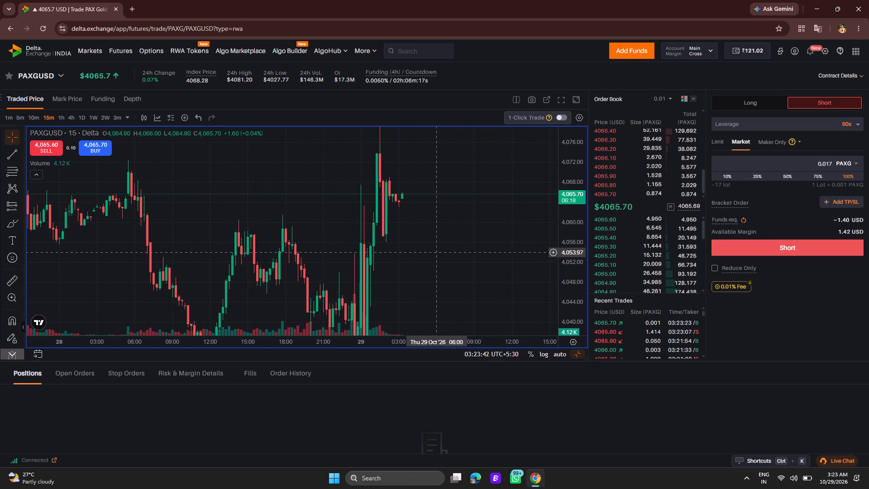
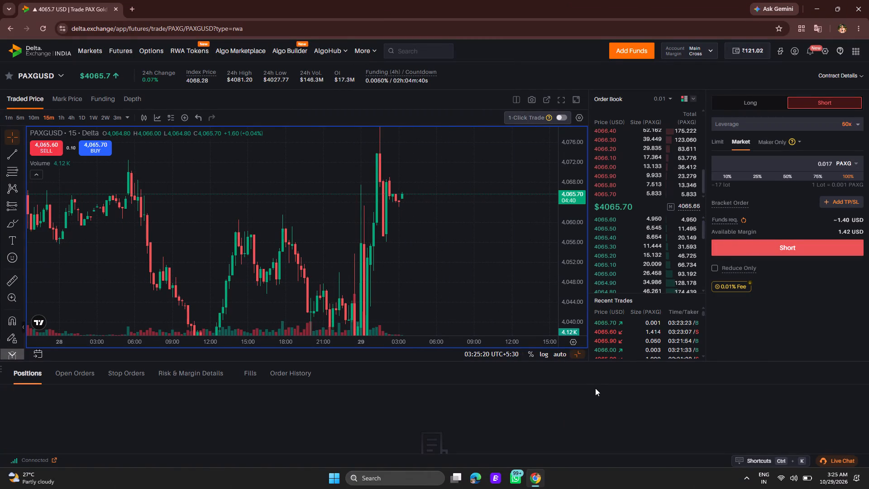
Switch the trading view from PAXGUSD to the ETHUSD perpetual in the futures contract list.
click(49, 76)
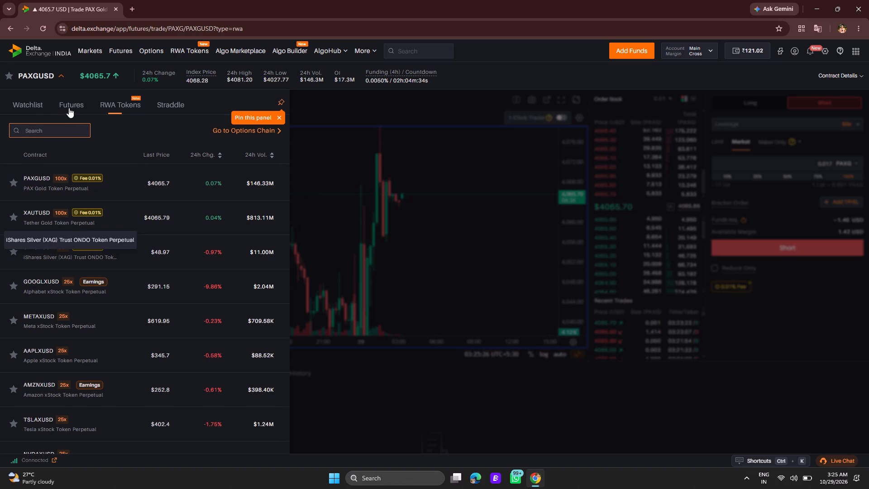
click(74, 108)
click(47, 258)
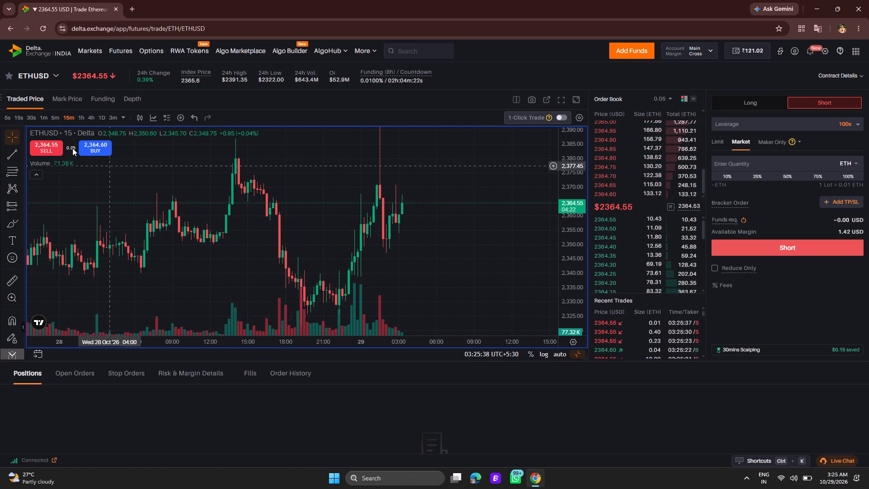
Examine ETHUSD's 15-minute price action across 28 and 29 October, comparing the evening decline and overnight rally with the latest candles.
scroll(410, 254, down, 2)
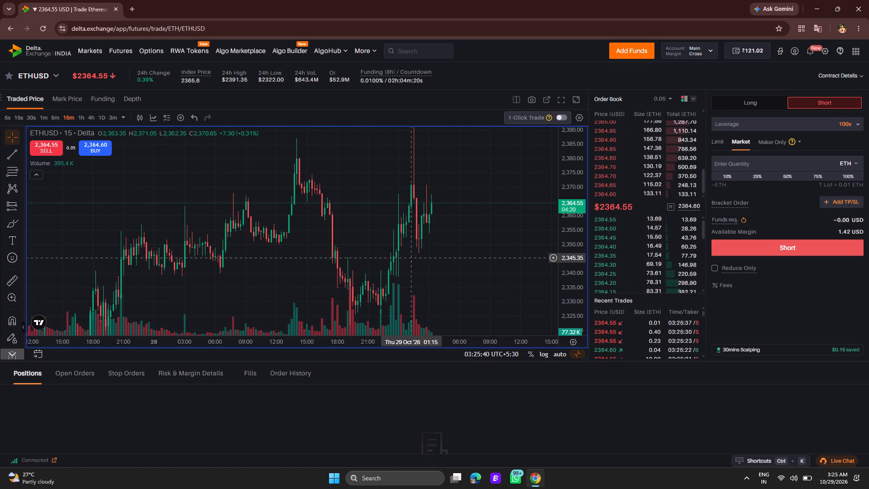
scroll(415, 263, up, 9)
drag(231, 269, 284, 238)
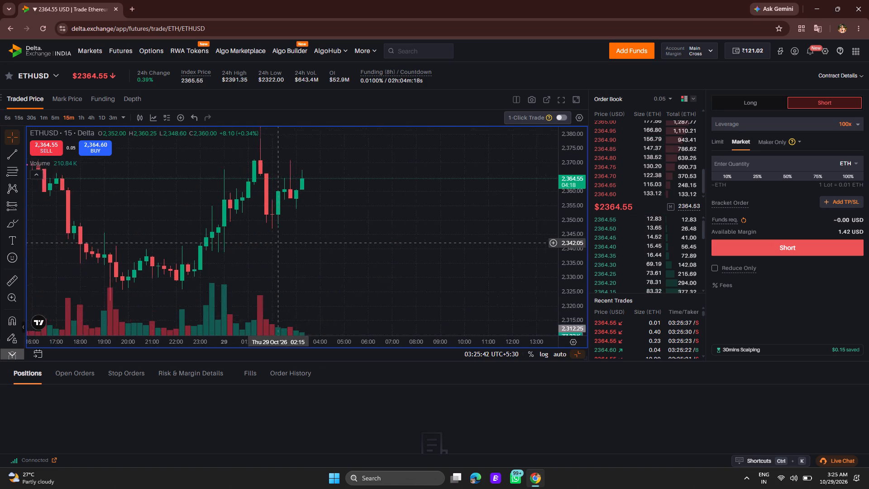
drag(284, 238, 445, 250)
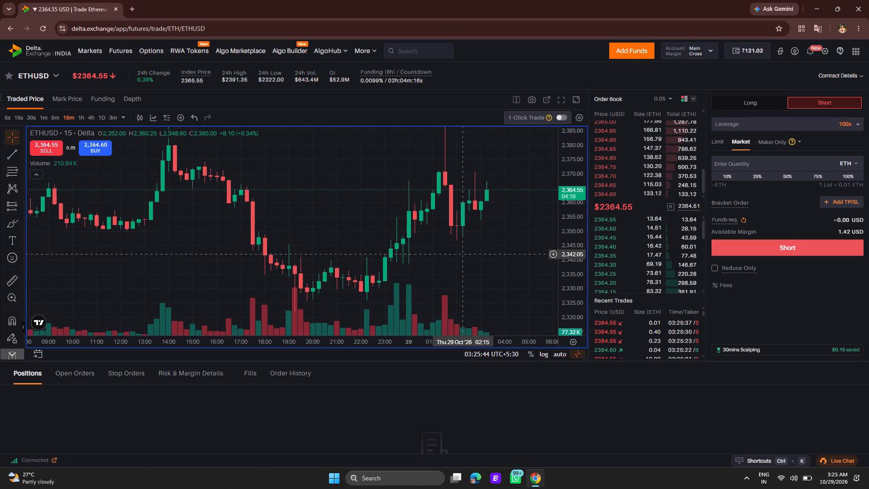
drag(445, 250, 397, 259)
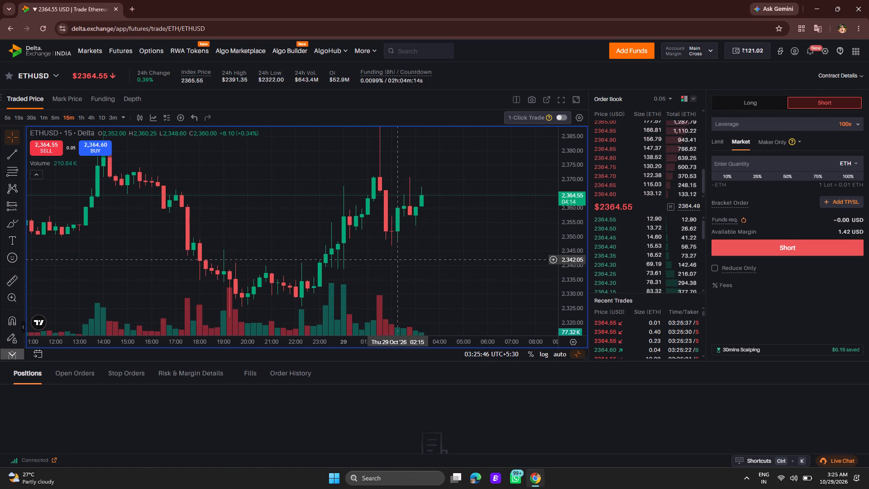
drag(357, 263, 363, 255)
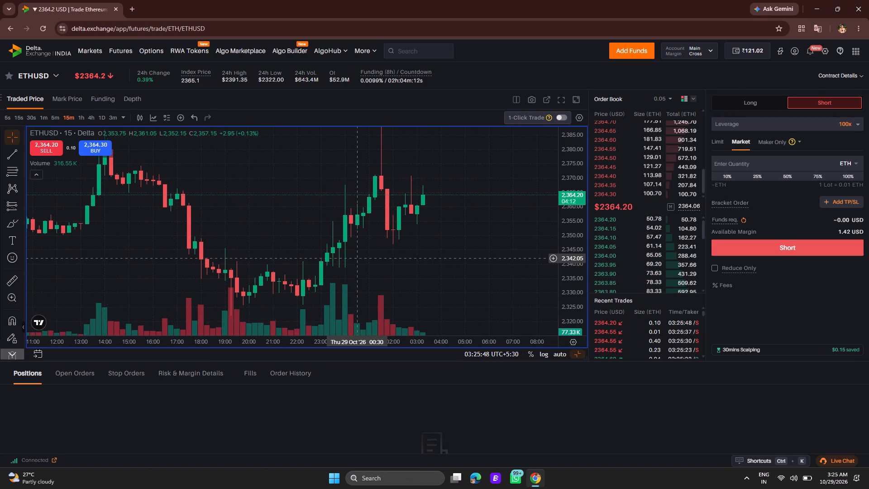
drag(363, 255, 372, 242)
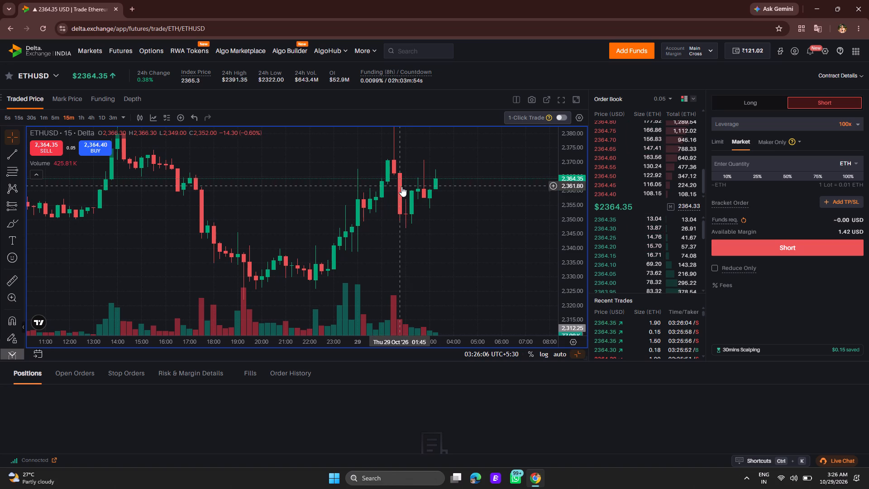
scroll(377, 208, up, 2)
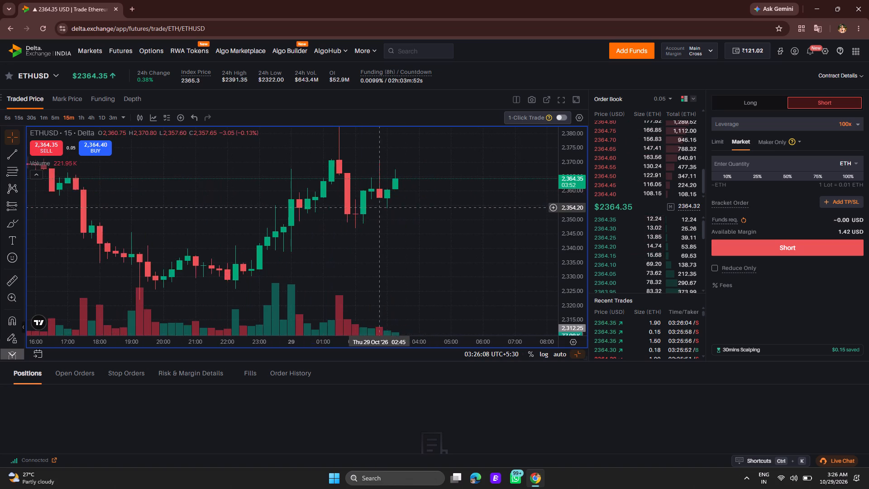
scroll(377, 207, up, 2)
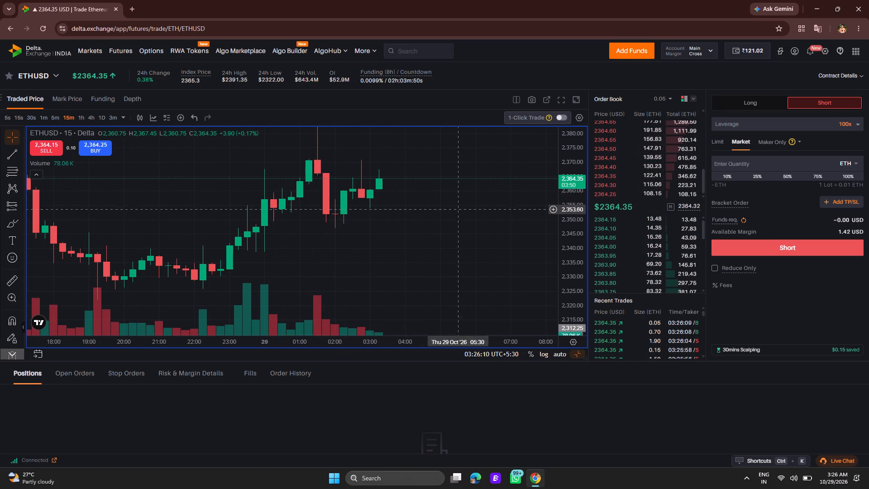
drag(572, 219, 573, 104)
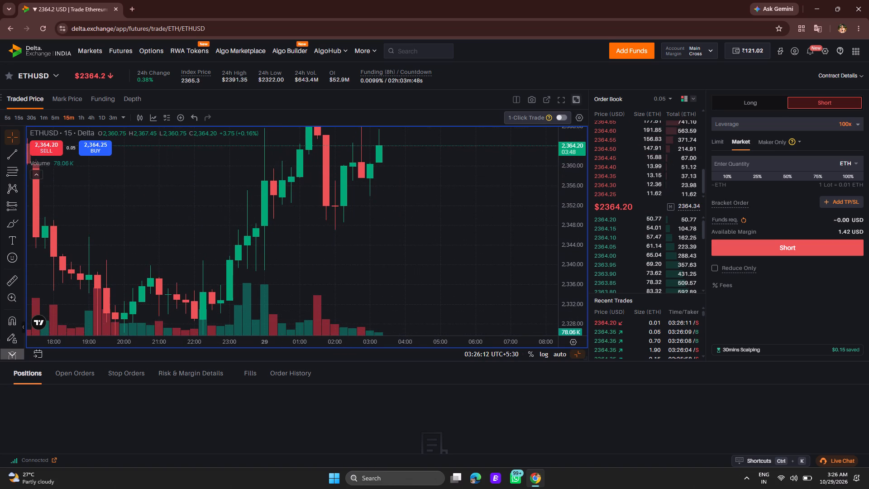
drag(358, 234, 389, 228)
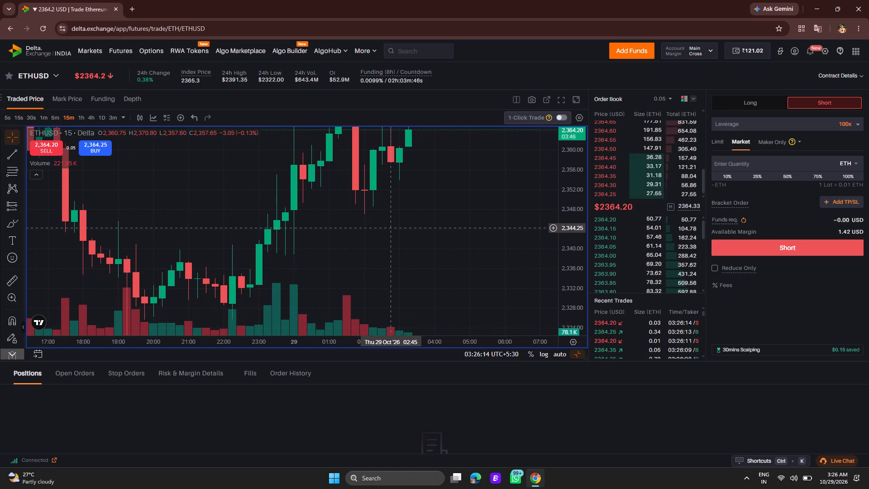
drag(389, 228, 380, 245)
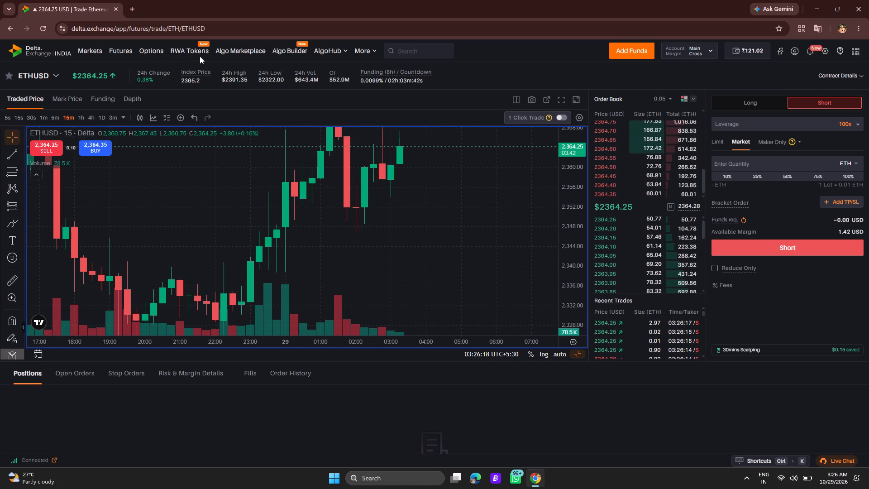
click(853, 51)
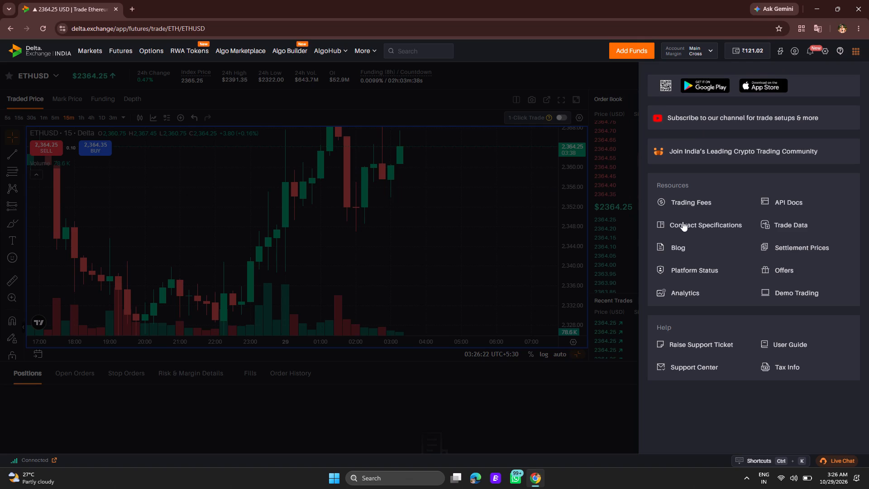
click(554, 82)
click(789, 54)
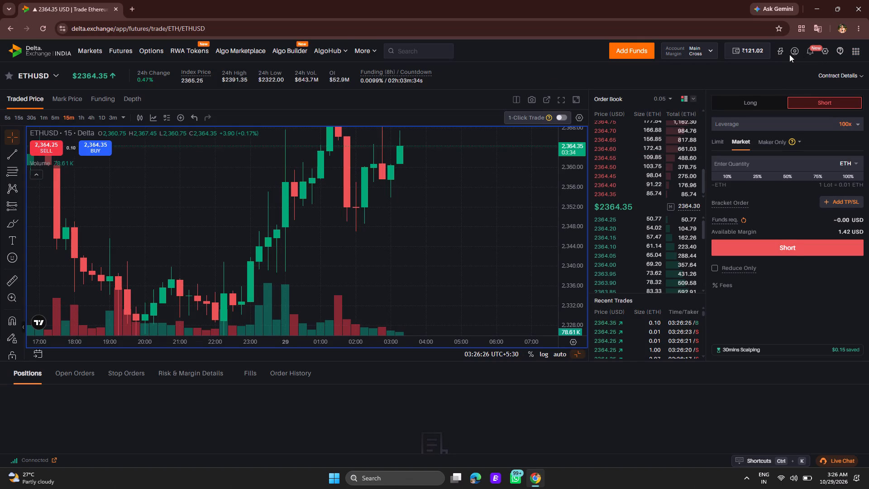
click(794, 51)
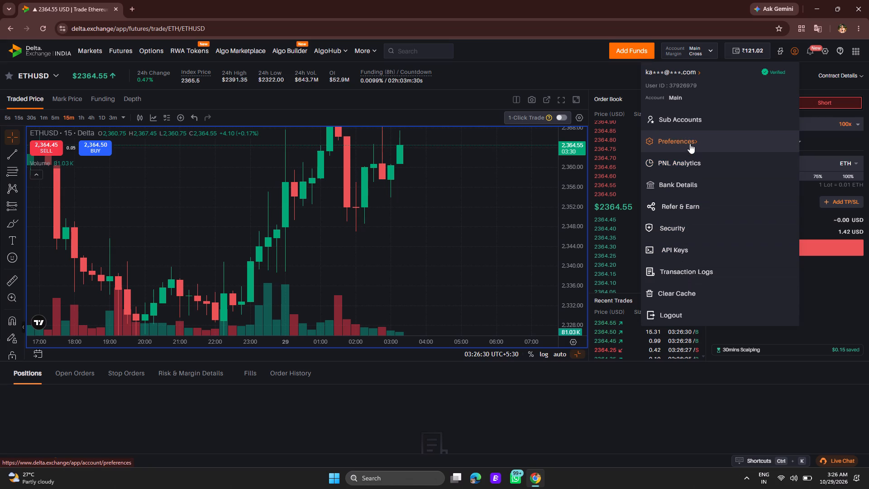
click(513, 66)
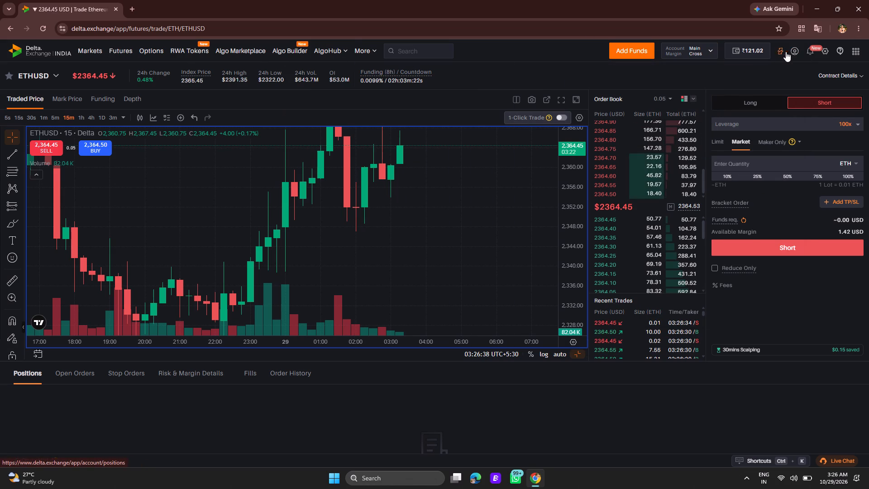
Go to Delta Exchange's Demo Trading site and open the ETHUSD perpetual contract there.
click(852, 51)
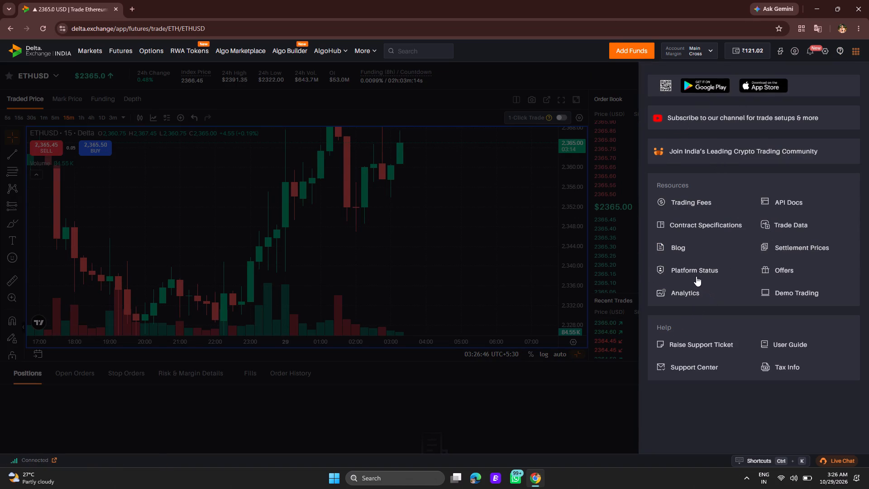
click(778, 295)
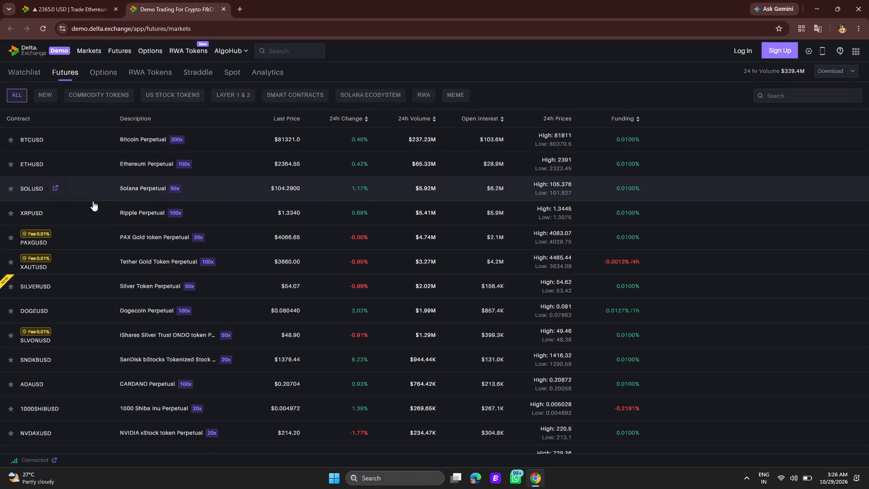
click(112, 168)
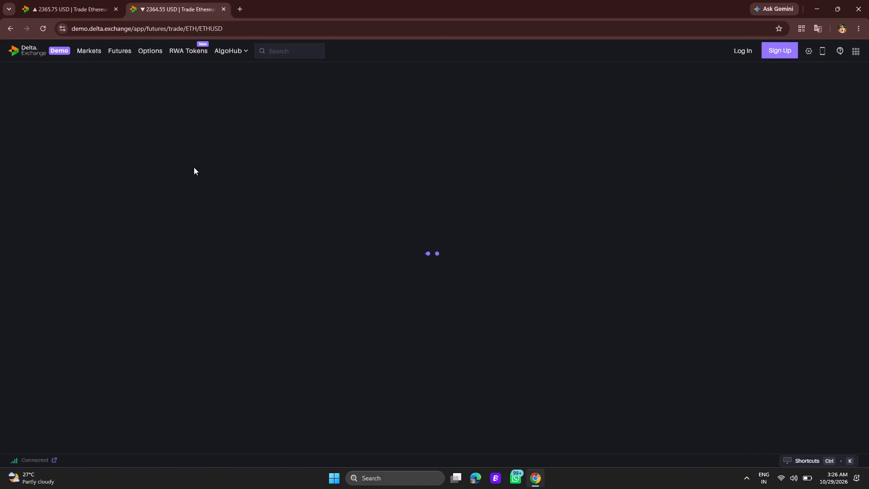